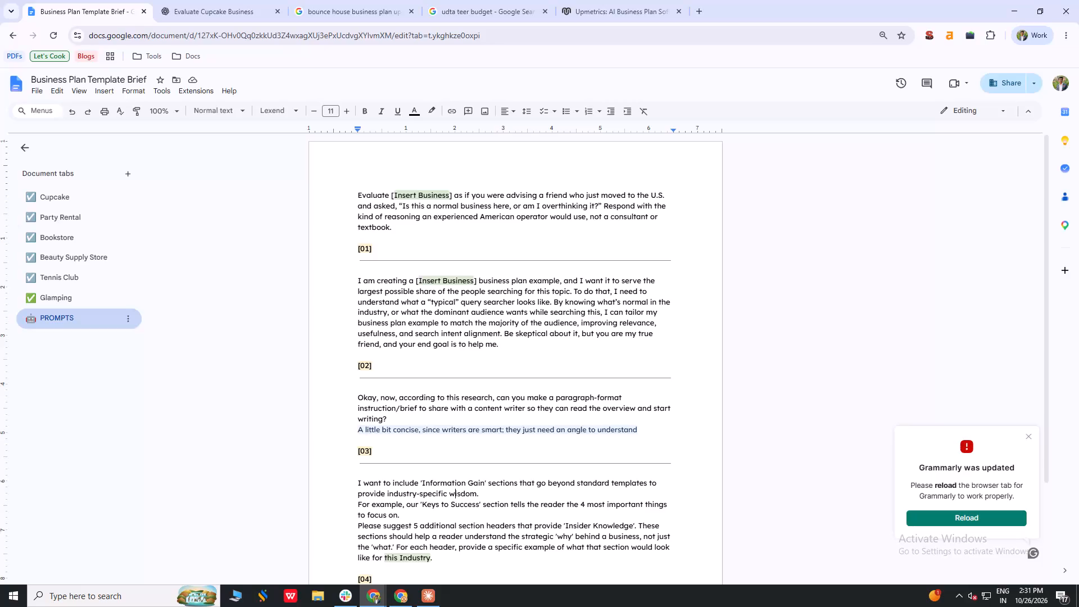
# Add a new document tab to the Business Plan Template Brief.
pyautogui.click(129, 175)
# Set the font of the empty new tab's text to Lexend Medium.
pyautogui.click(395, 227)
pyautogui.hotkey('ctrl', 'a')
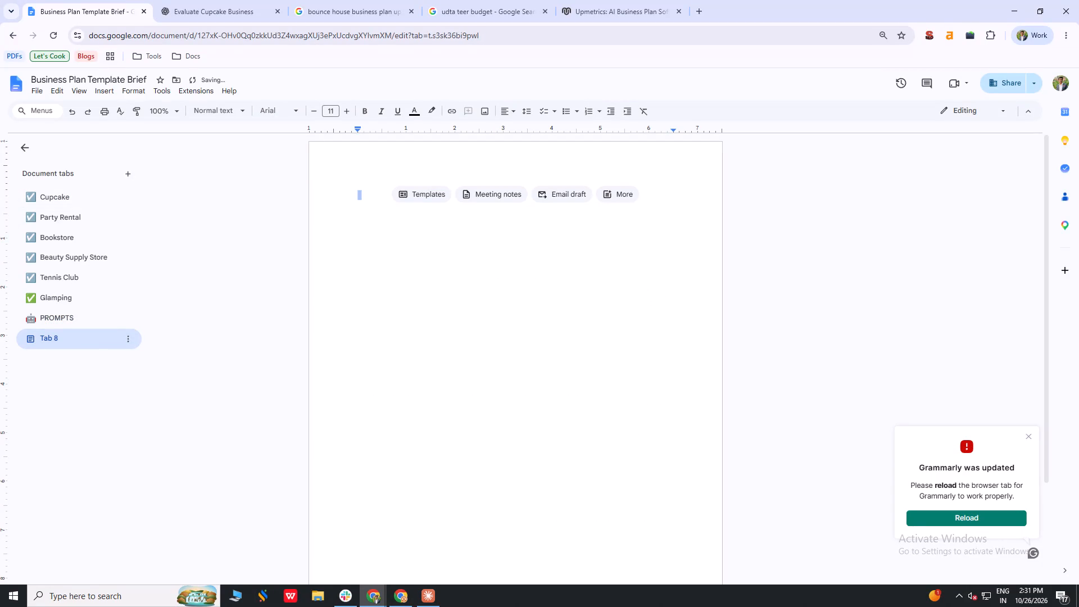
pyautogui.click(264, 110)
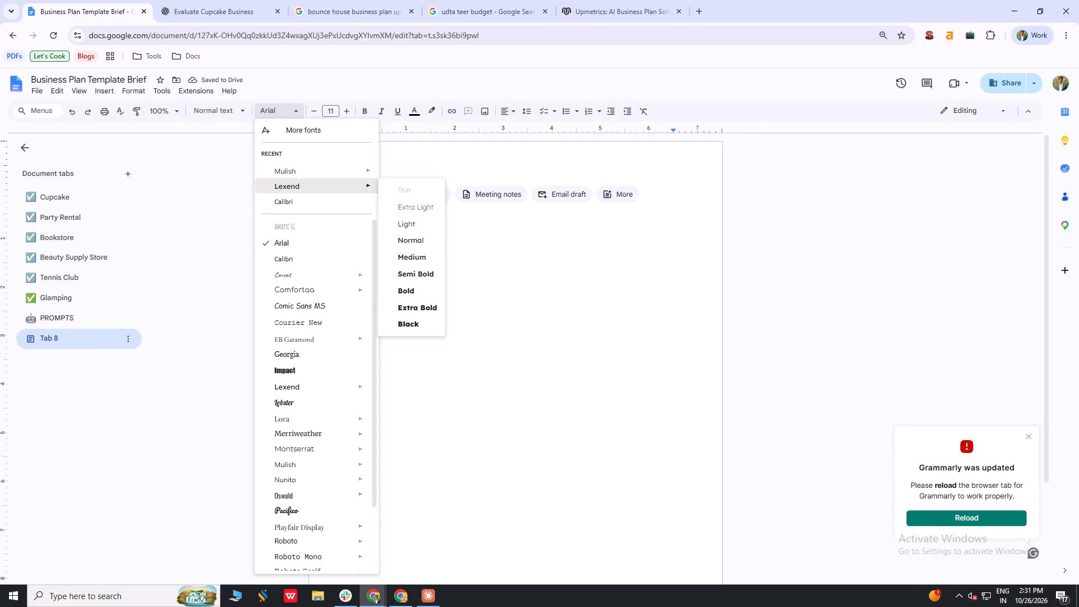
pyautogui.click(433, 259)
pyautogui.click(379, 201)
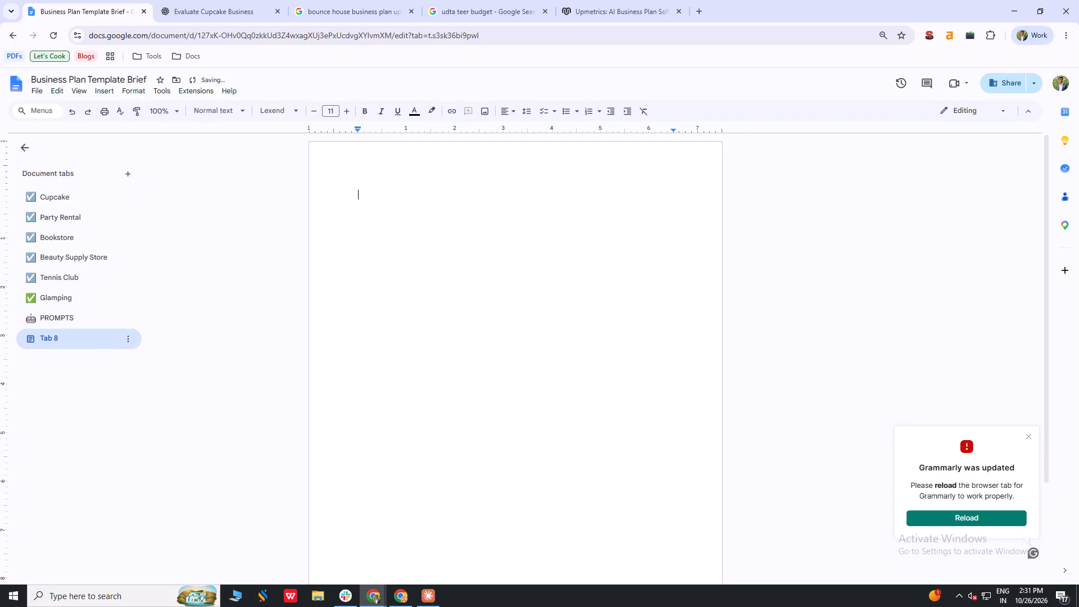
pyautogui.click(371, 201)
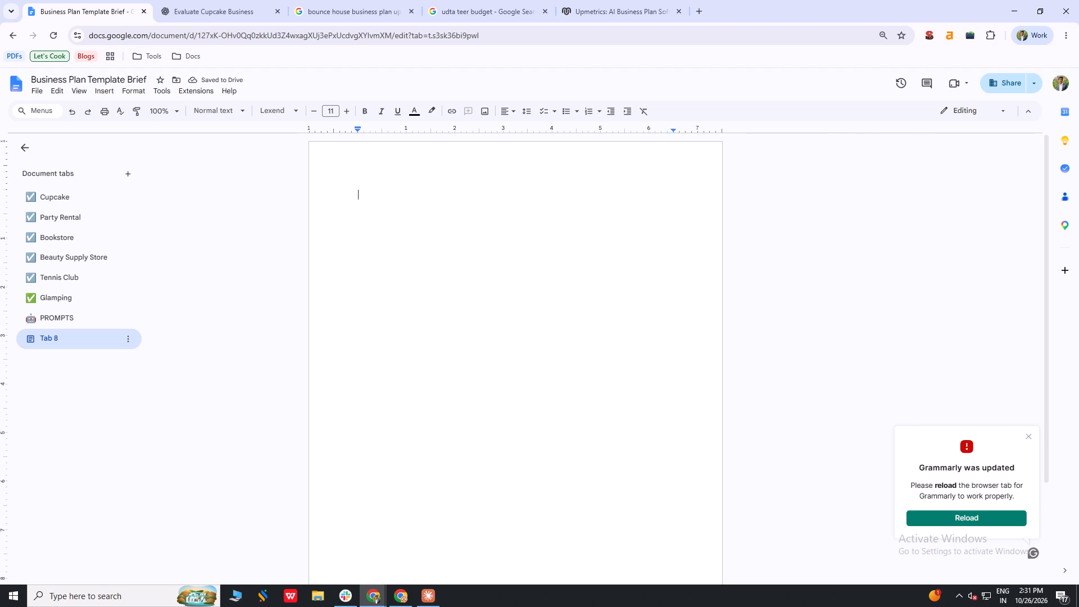
# Dismiss the Grammarly update notification.
pyautogui.click(1027, 433)
# Browse the building blocks and insert the Simple decision log table into the empty tab.
pyautogui.click(355, 188)
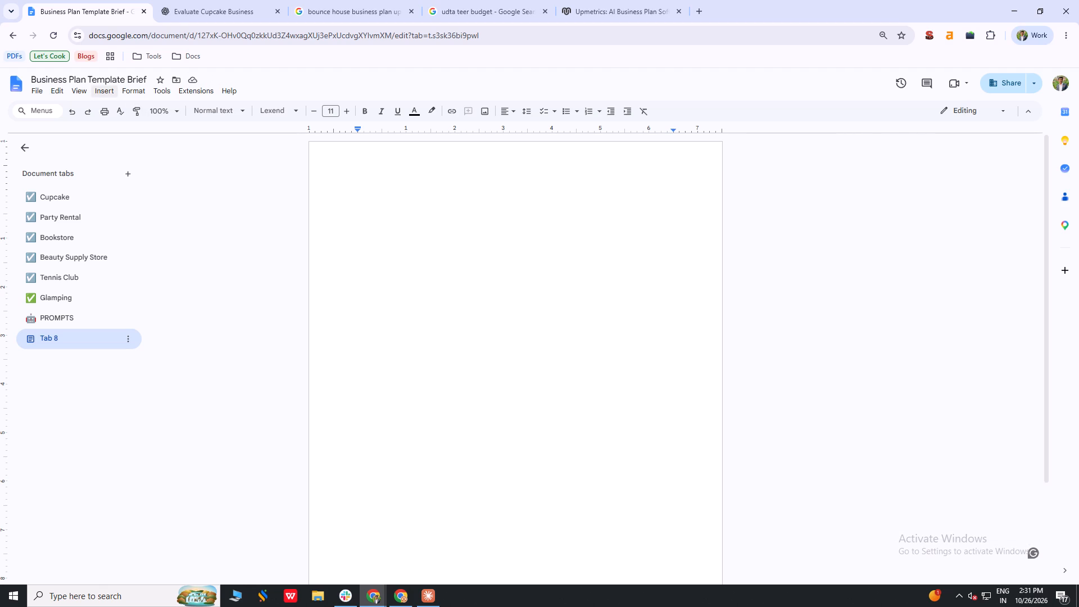
pyautogui.click(105, 89)
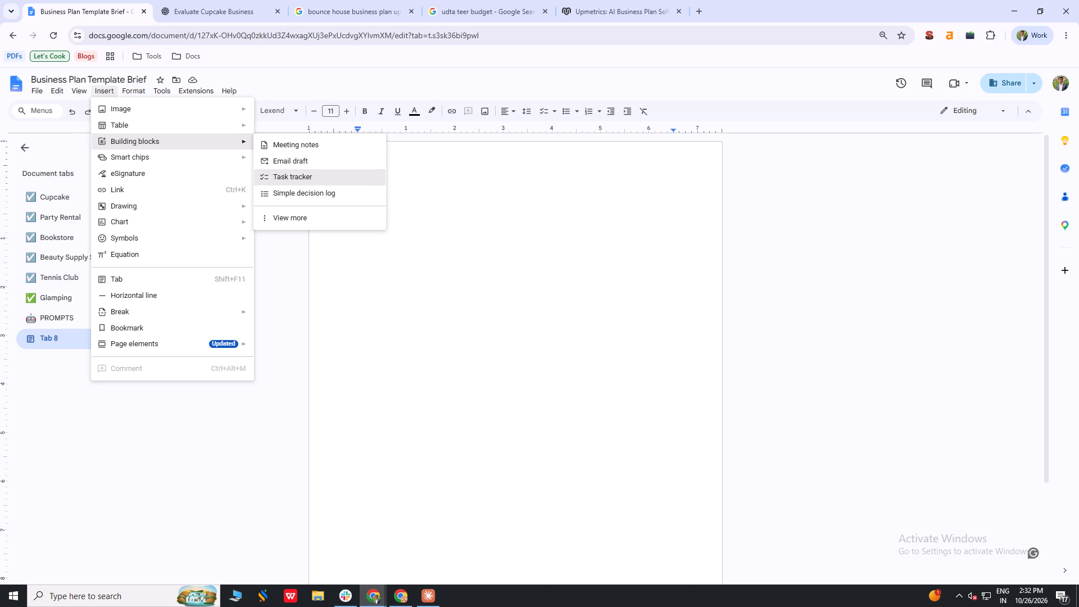
pyautogui.click(313, 223)
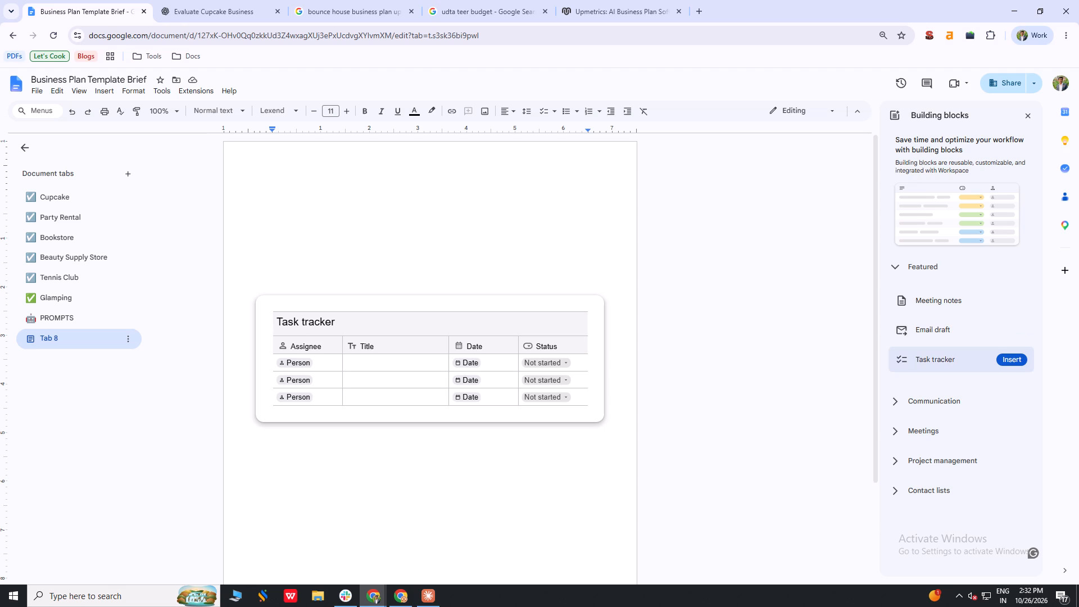
pyautogui.click(891, 406)
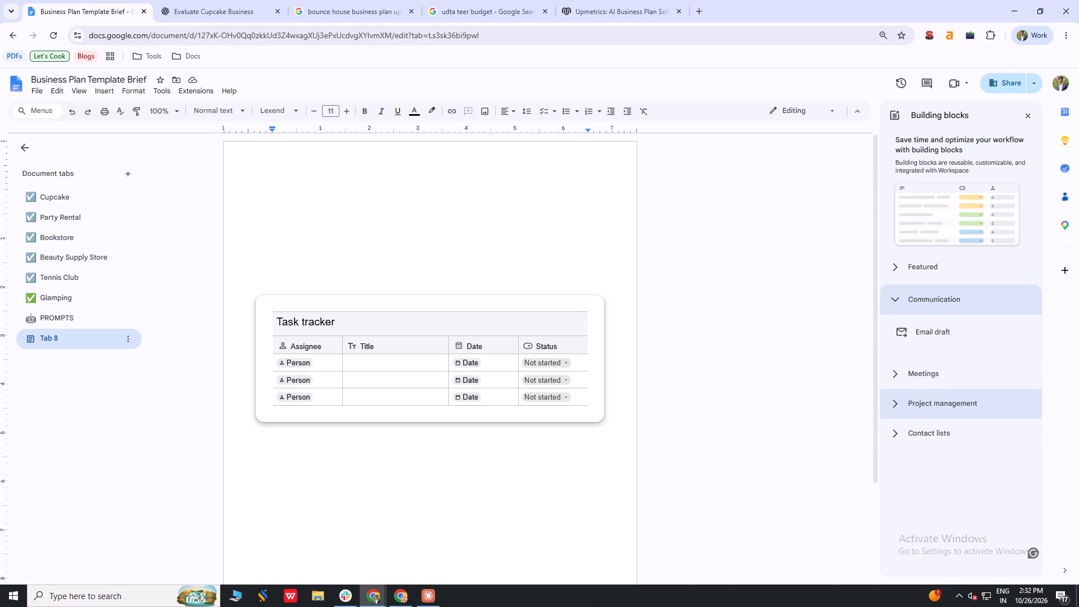
pyautogui.click(894, 374)
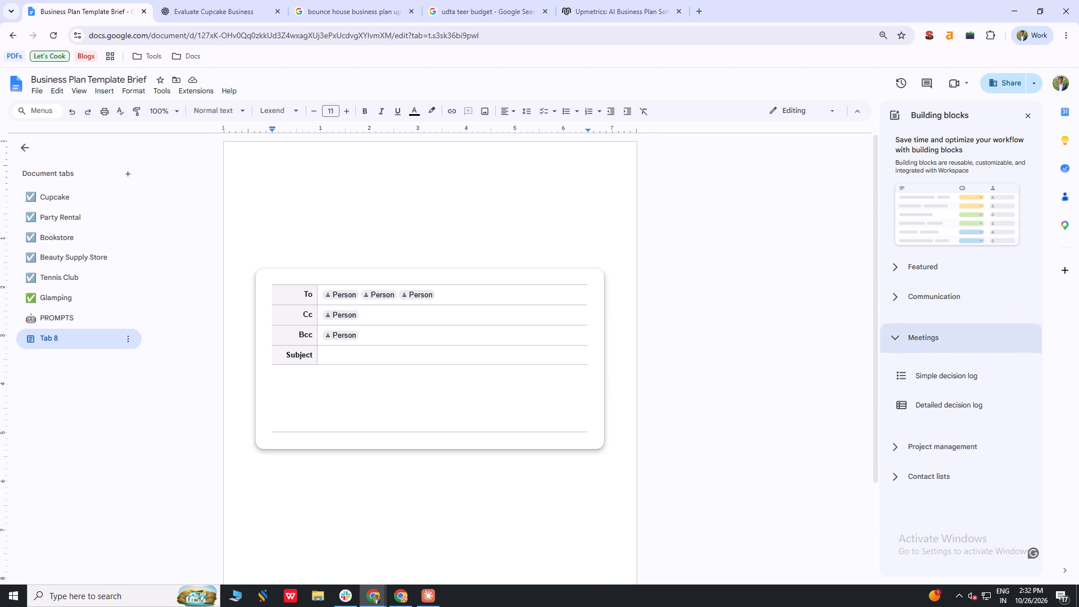
pyautogui.click(939, 386)
pyautogui.click(343, 401)
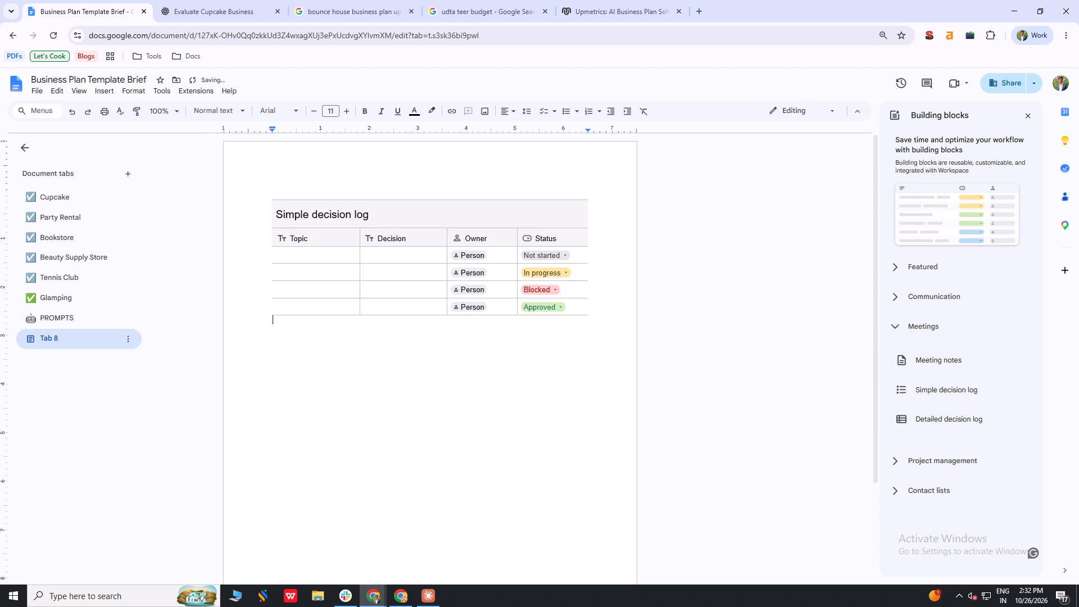
pyautogui.click(472, 409)
pyautogui.scroll(1, 433, 398)
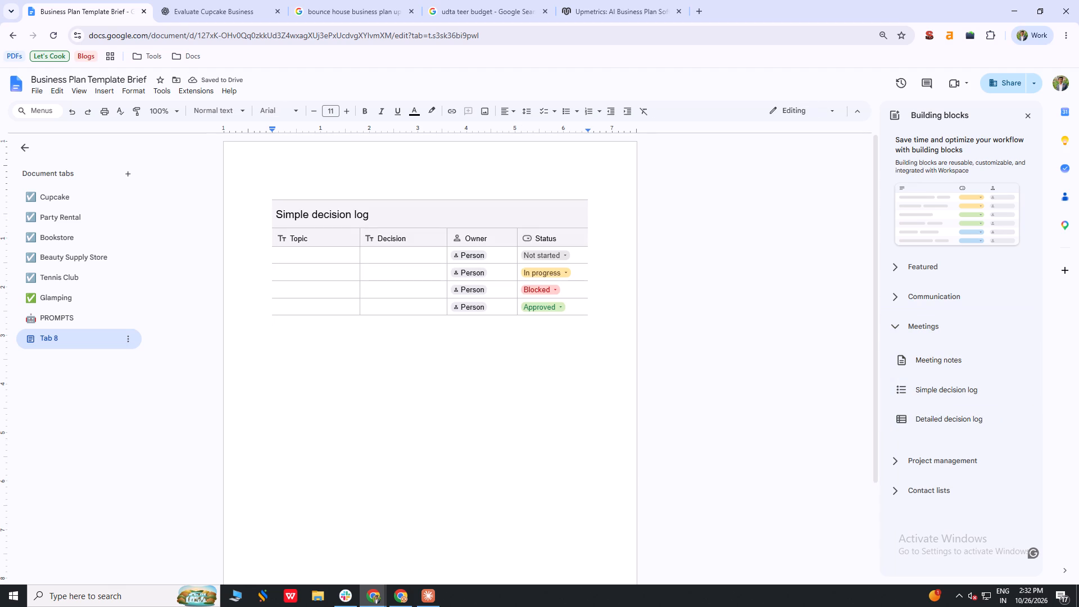
pyautogui.click(1027, 112)
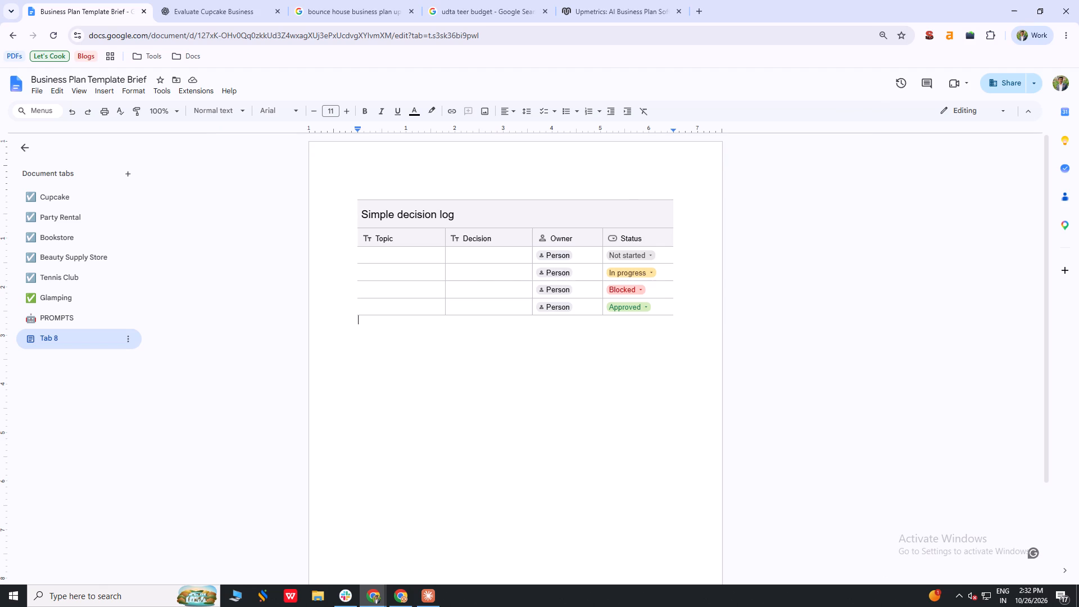
# Change the font of the entire decision log table to Lexend Semi Bold.
pyautogui.hotkey('ctrl', 'a')
pyautogui.click(255, 107)
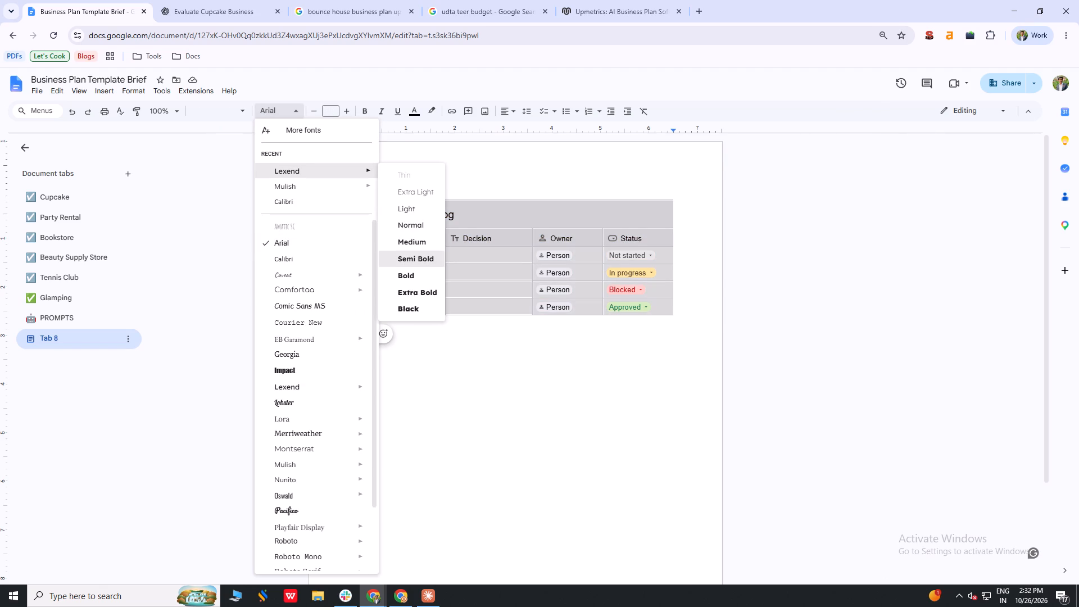
pyautogui.click(426, 257)
pyautogui.click(610, 392)
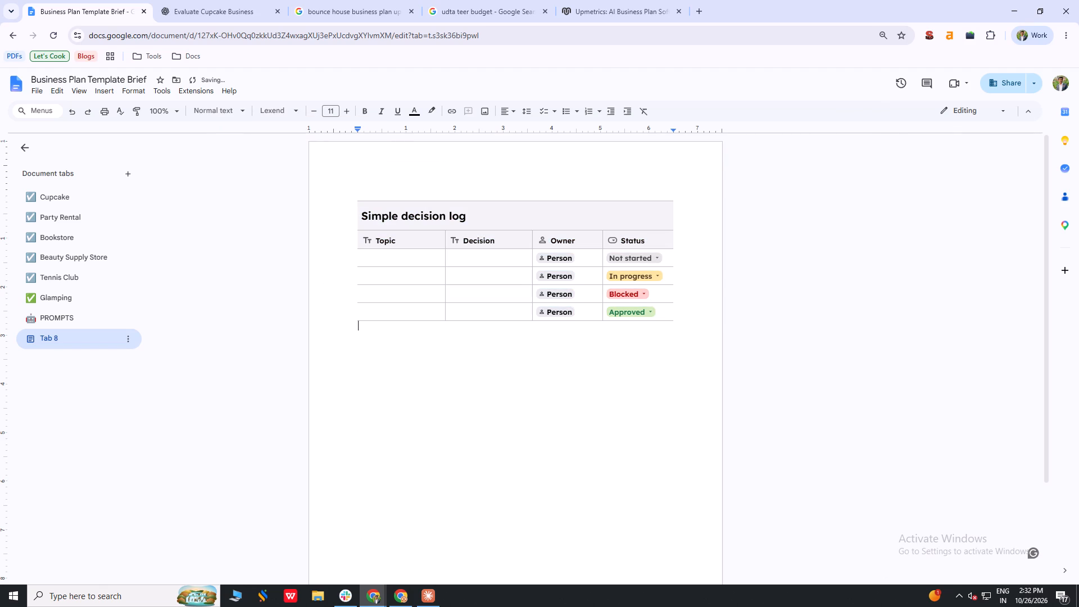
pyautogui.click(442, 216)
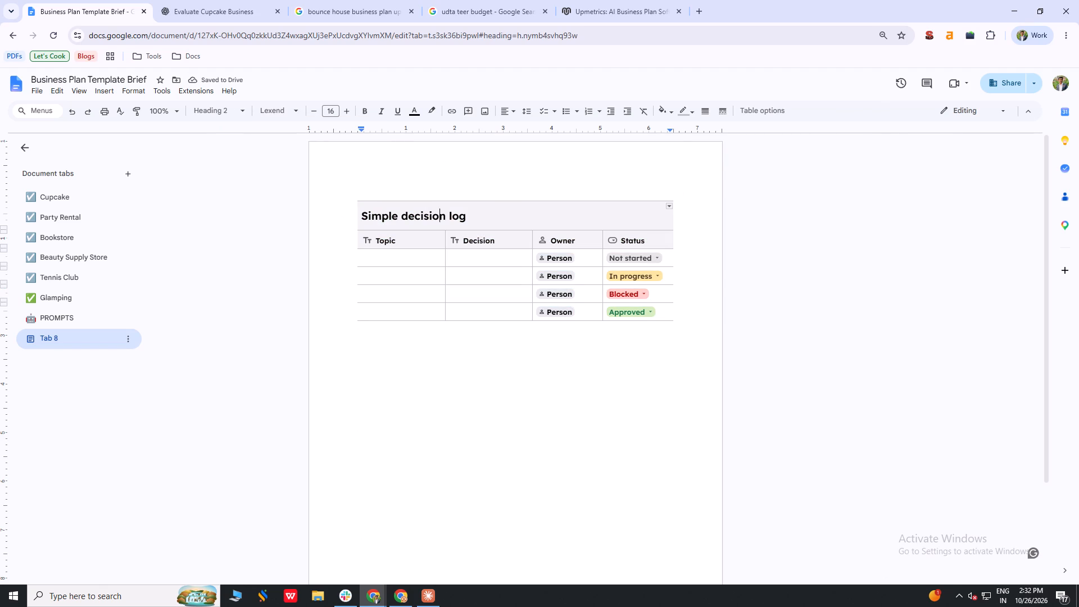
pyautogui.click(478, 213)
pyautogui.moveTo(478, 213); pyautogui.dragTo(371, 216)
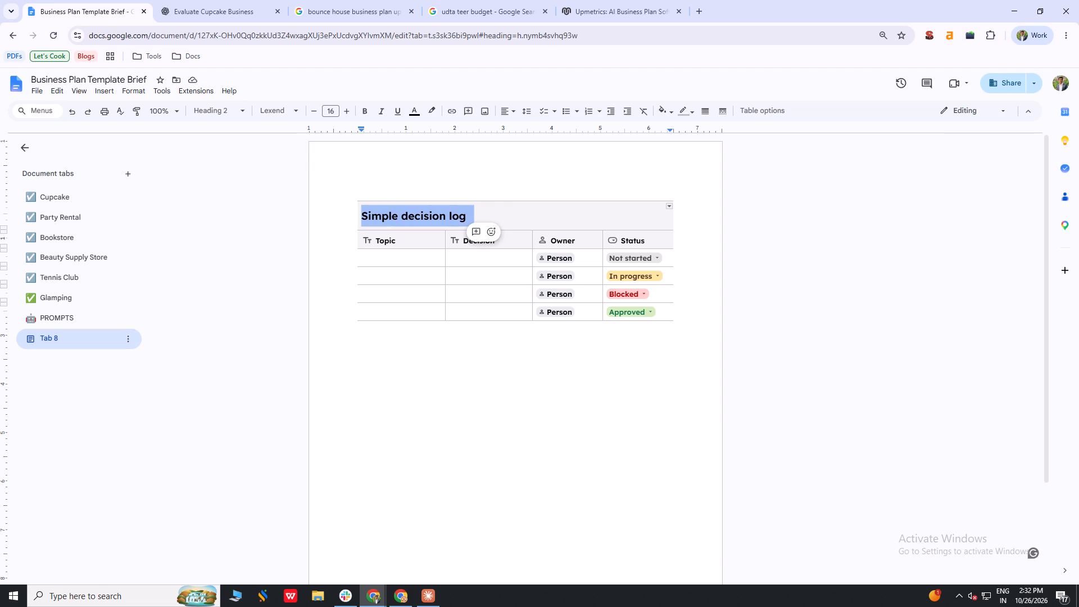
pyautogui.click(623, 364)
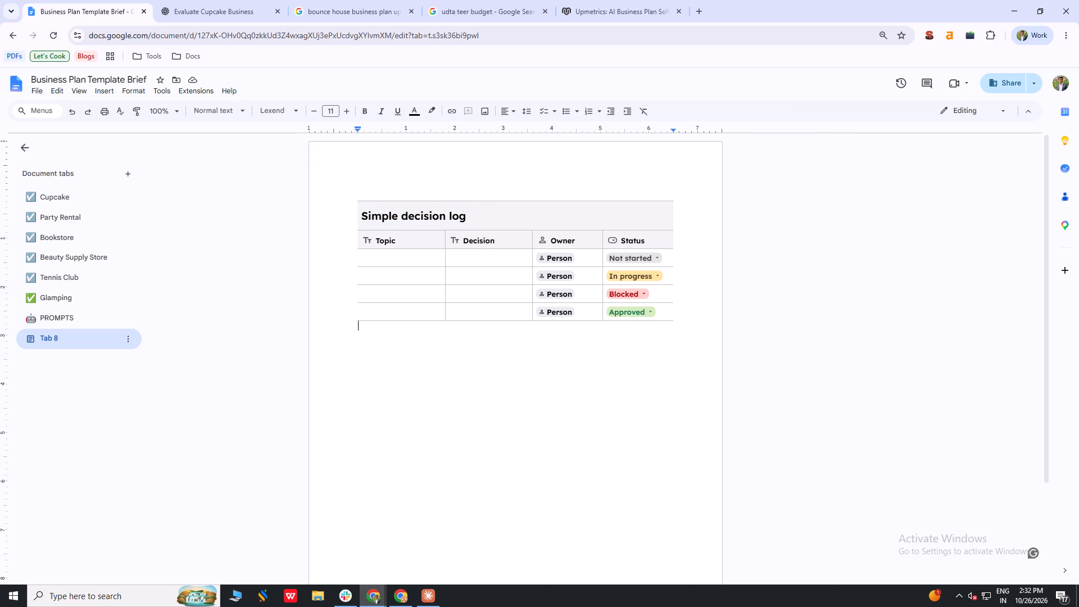
# Delete the Person placeholder chips from all four rows of the Owner column.
pyautogui.click(585, 255)
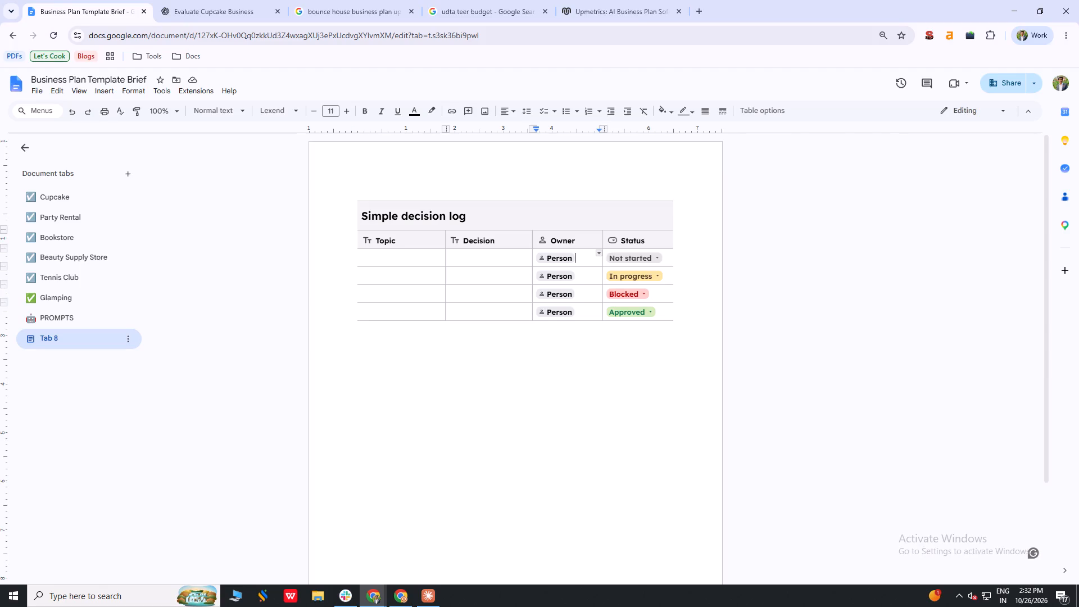
pyautogui.click(563, 257)
pyautogui.click(582, 255)
pyautogui.press('BackSpace')
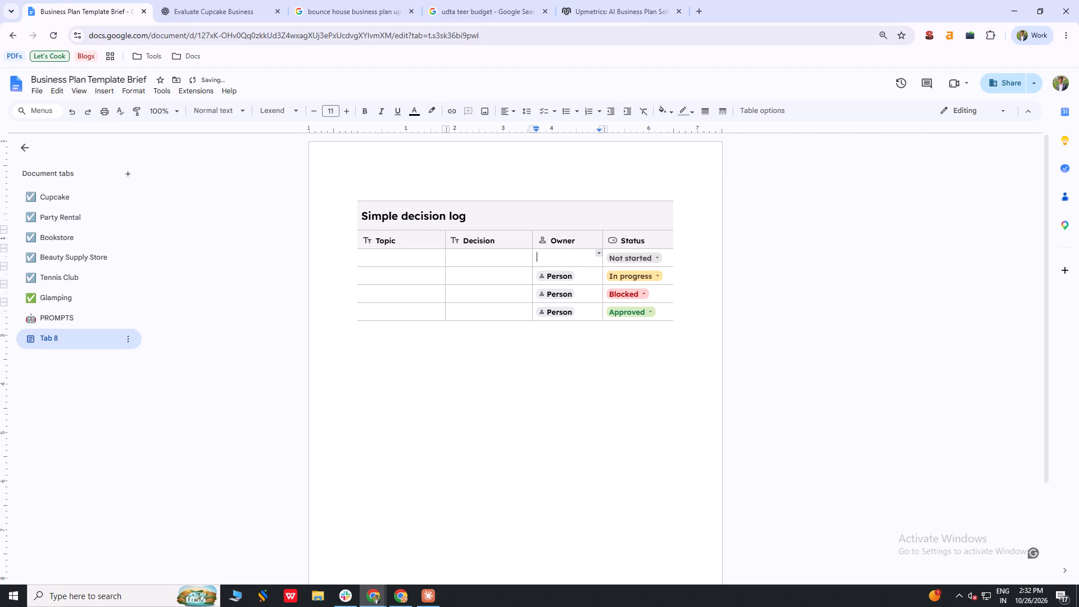
pyautogui.click(581, 275)
pyautogui.press('BackSpace')
pyautogui.click(581, 295)
pyautogui.press('BackSpace')
pyautogui.click(584, 311)
pyautogui.press('BackSpace')
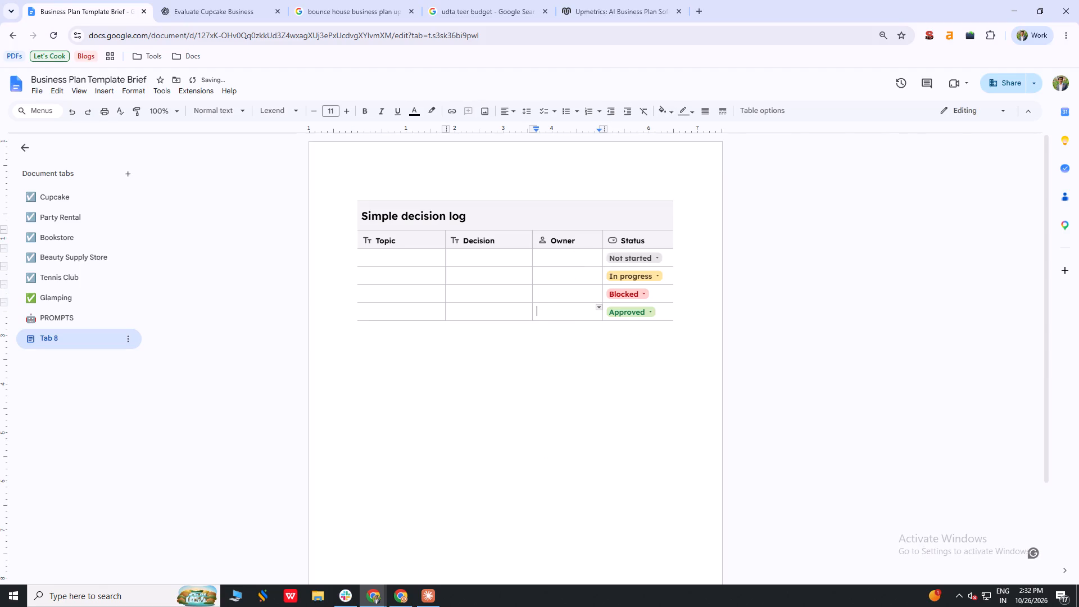
# Rename the table's Topic column header to "Category Name".
pyautogui.click(474, 242)
pyautogui.click(587, 245)
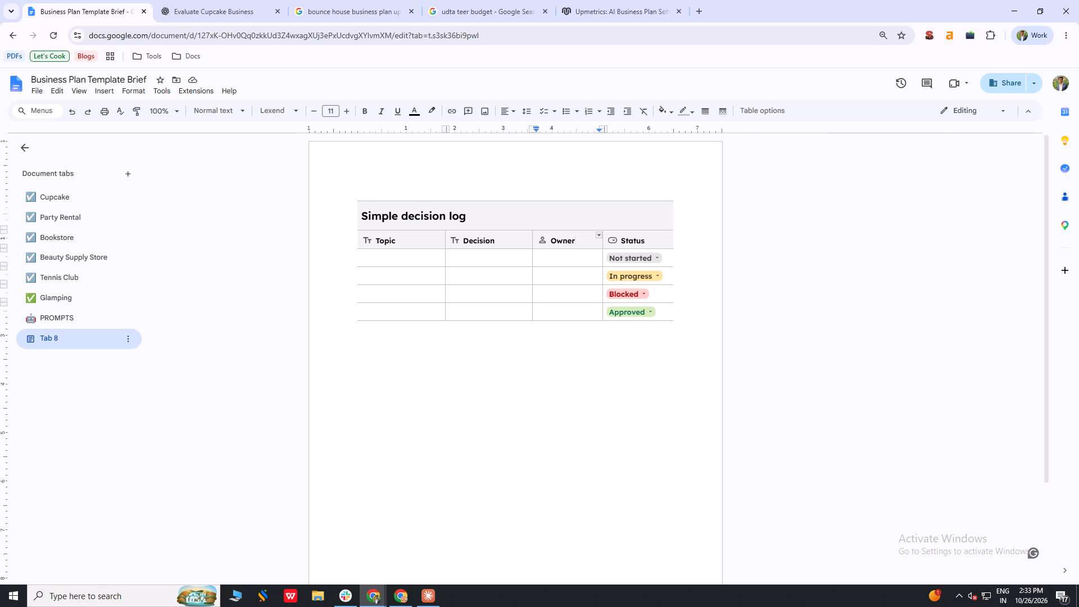
pyautogui.doubleClick(387, 244)
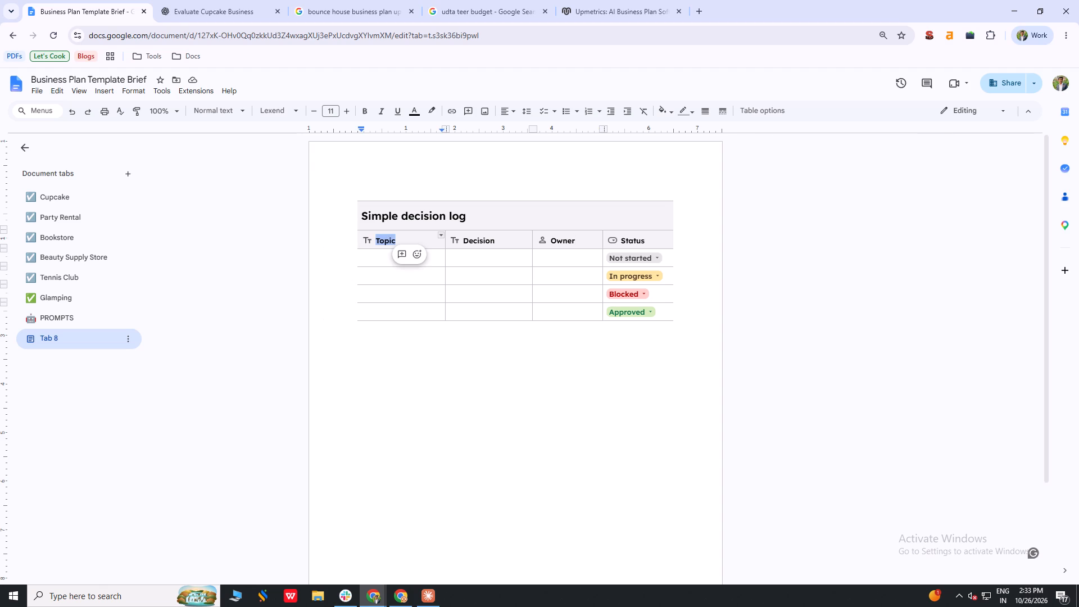
pyautogui.write('Category Name')
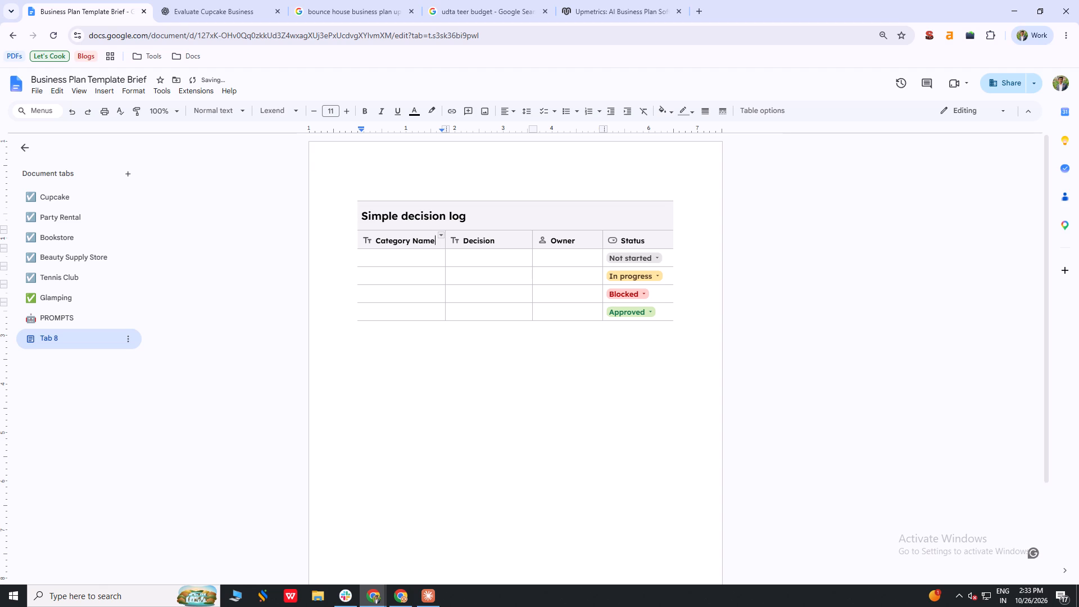
pyautogui.click(402, 262)
# Delete the word Decision from the second column's header.
pyautogui.doubleClick(488, 242)
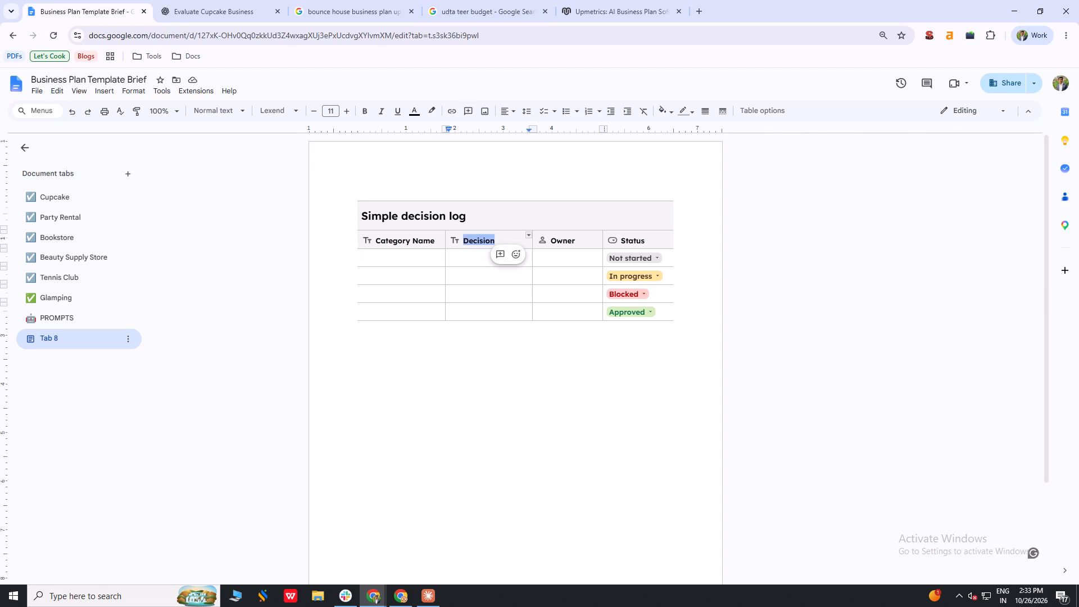
pyautogui.press('BackSpace')
# Examine the image options, including size and rotation, for the icon in the second column's header.
pyautogui.rightClick(473, 241)
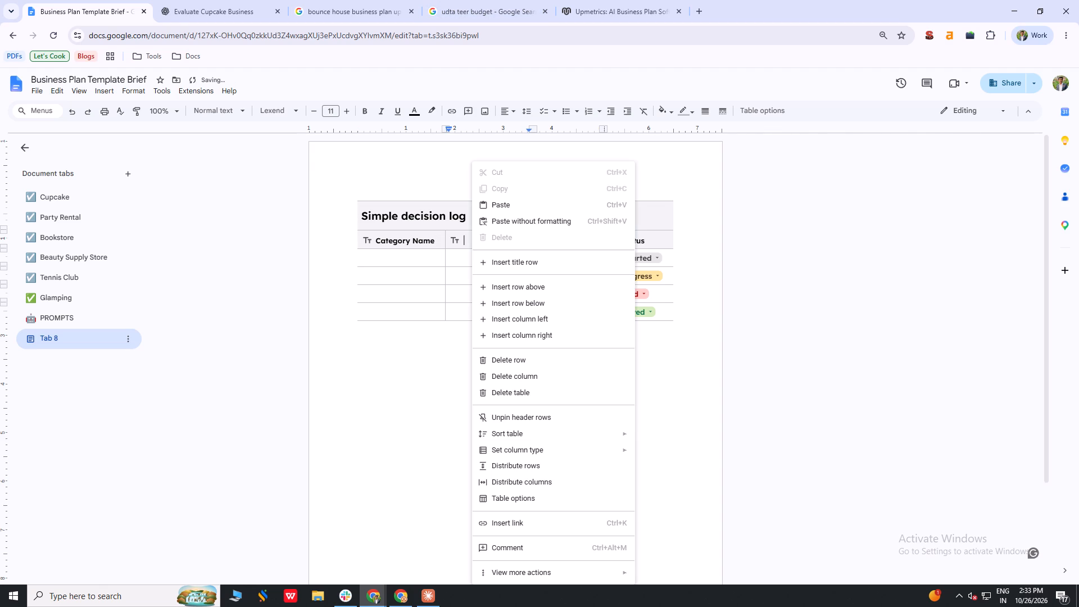
pyautogui.click(465, 240)
pyautogui.click(453, 239)
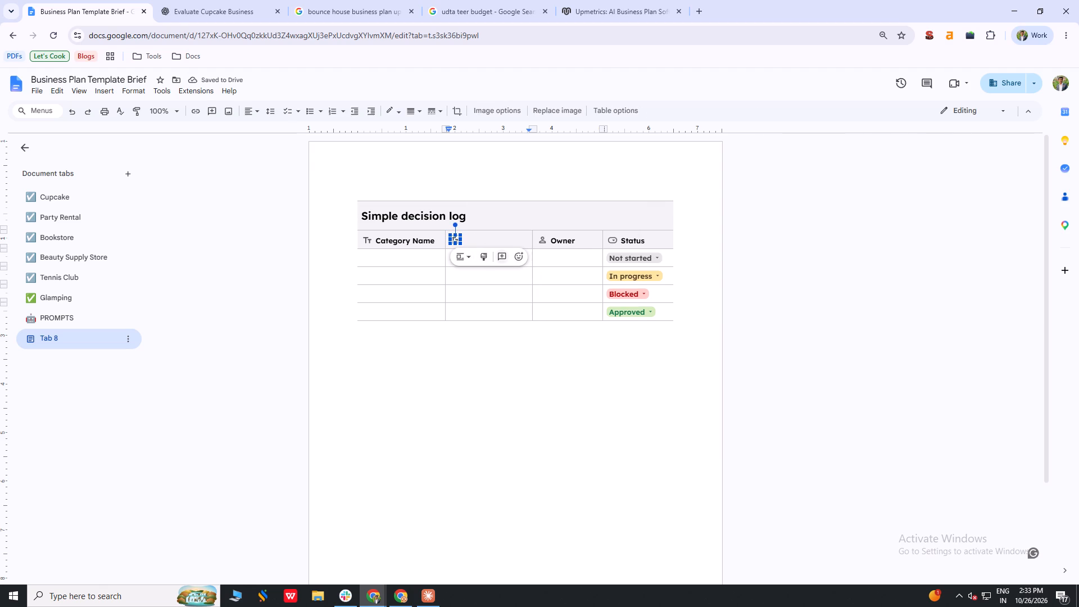
pyautogui.click(488, 239)
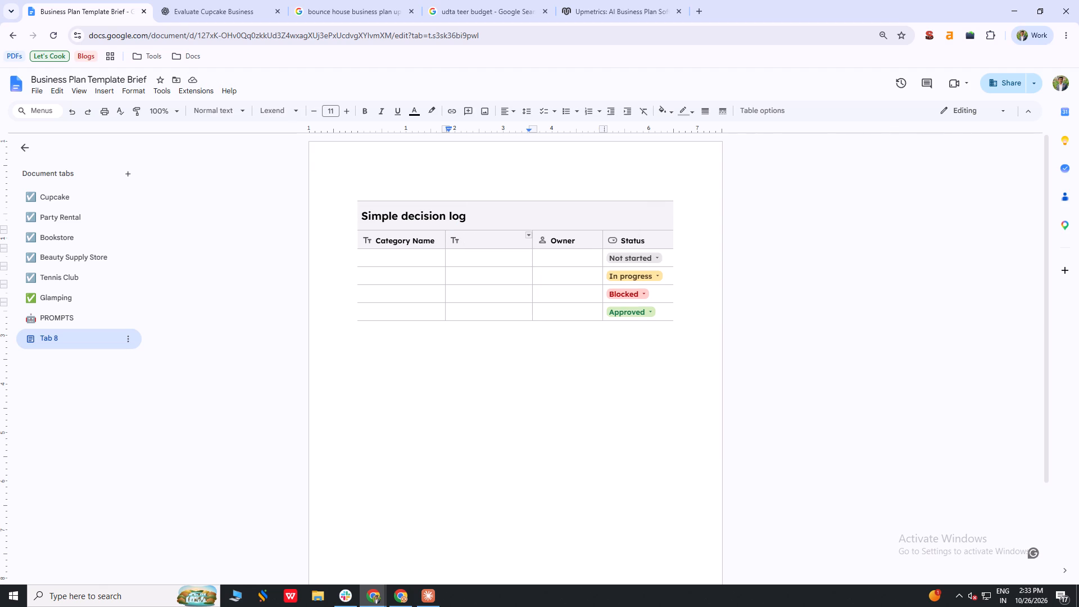
pyautogui.click(455, 242)
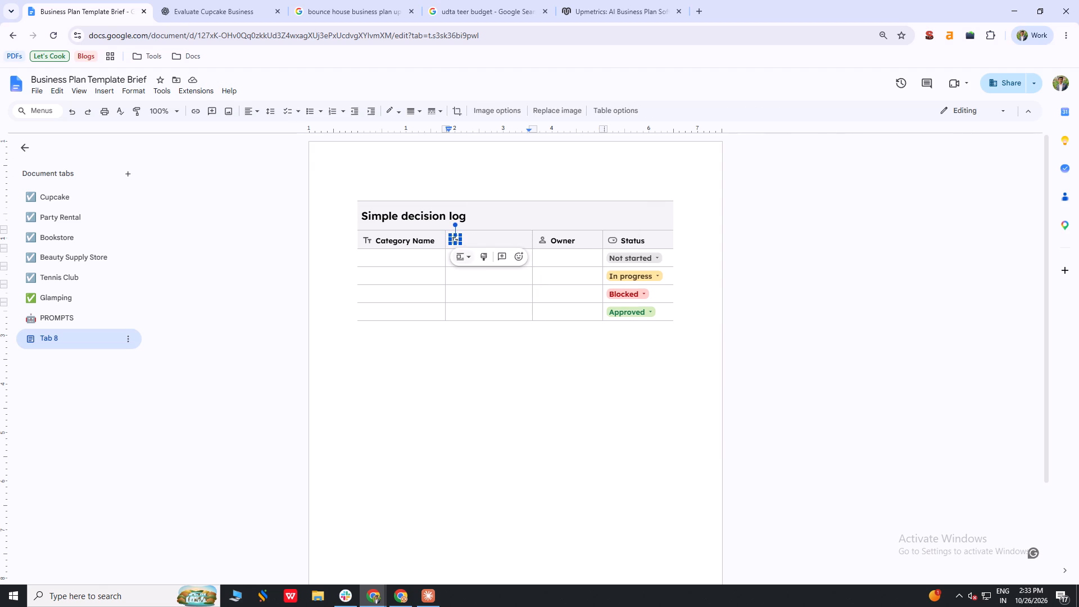
pyautogui.click(487, 259)
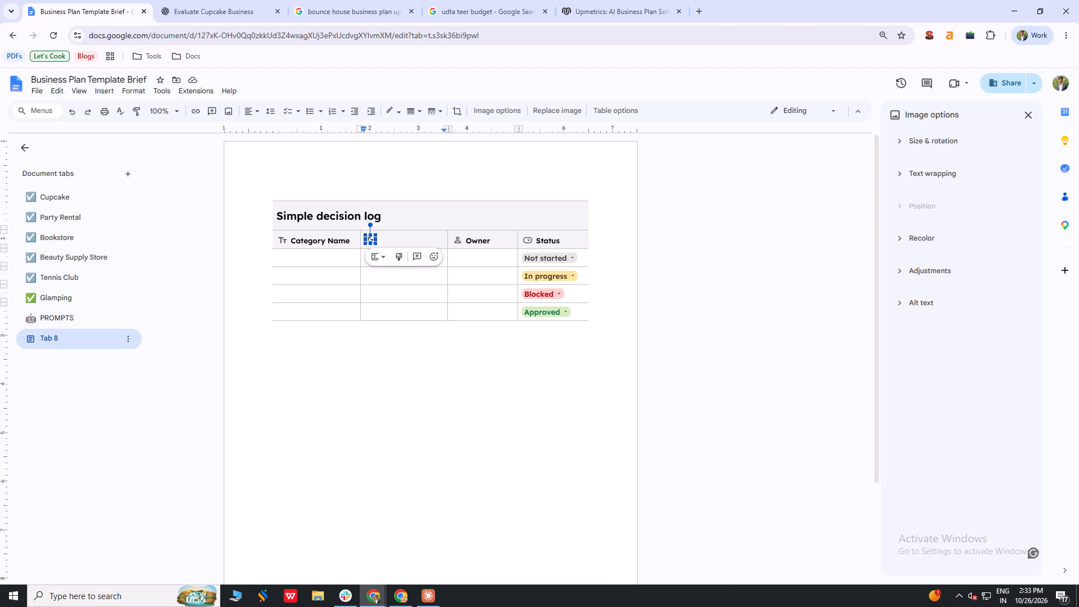
pyautogui.click(901, 135)
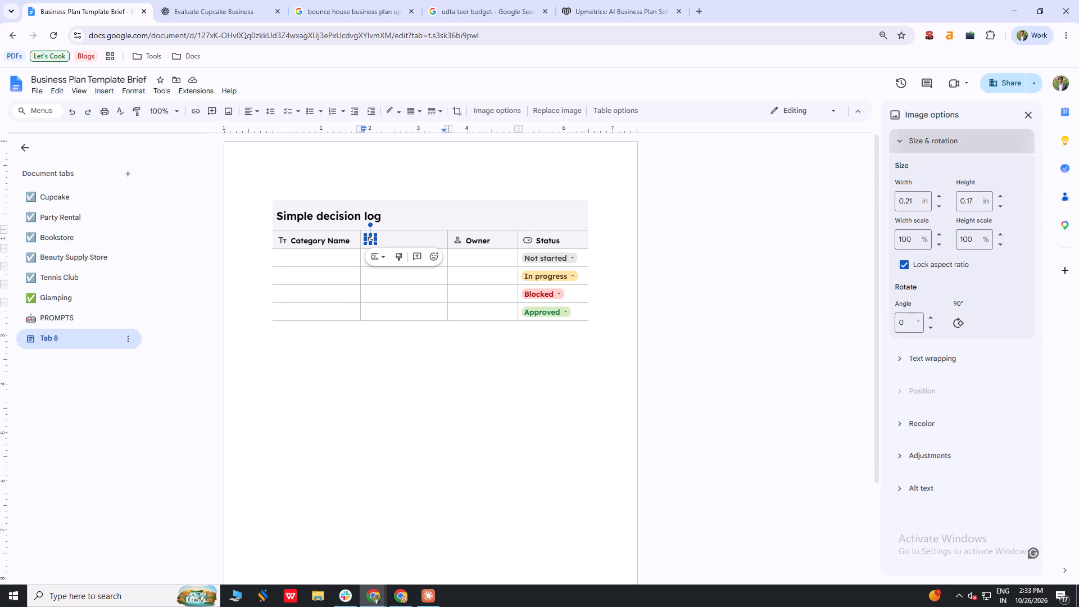
pyautogui.click(901, 135)
pyautogui.click(1028, 123)
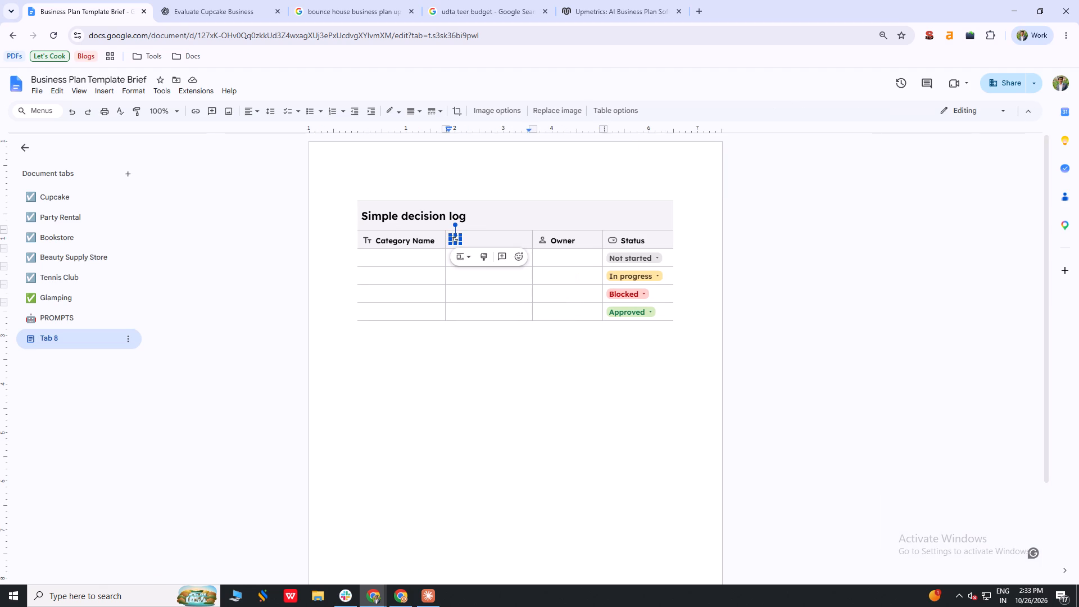
pyautogui.click(387, 377)
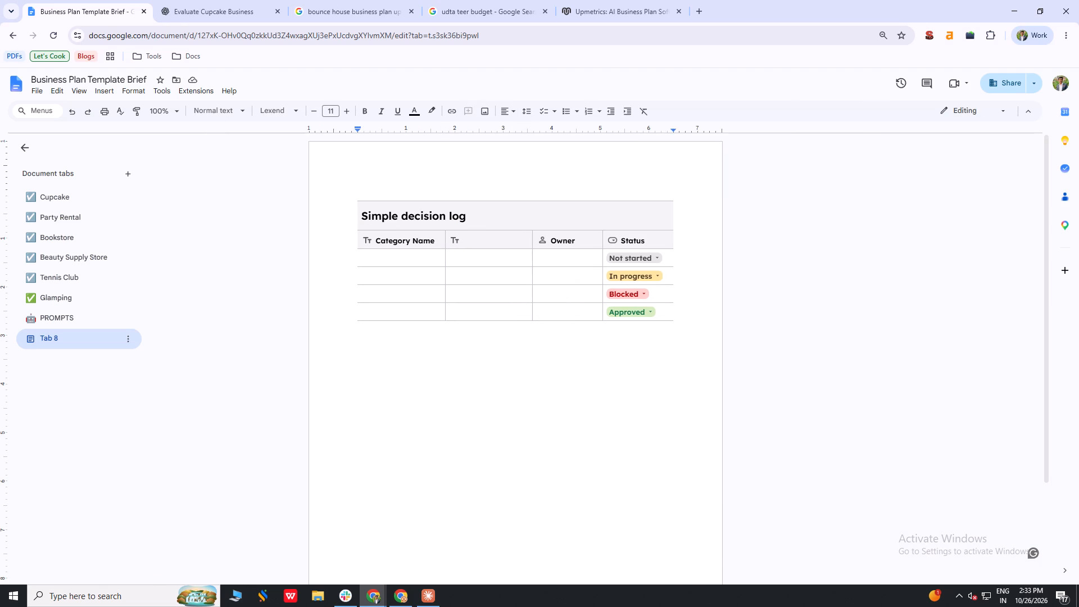
# Insert the Detailed decision log building block from the Meetings category below the Simple decision log table.
pyautogui.click(386, 343)
pyautogui.press('Return')
pyautogui.click(112, 92)
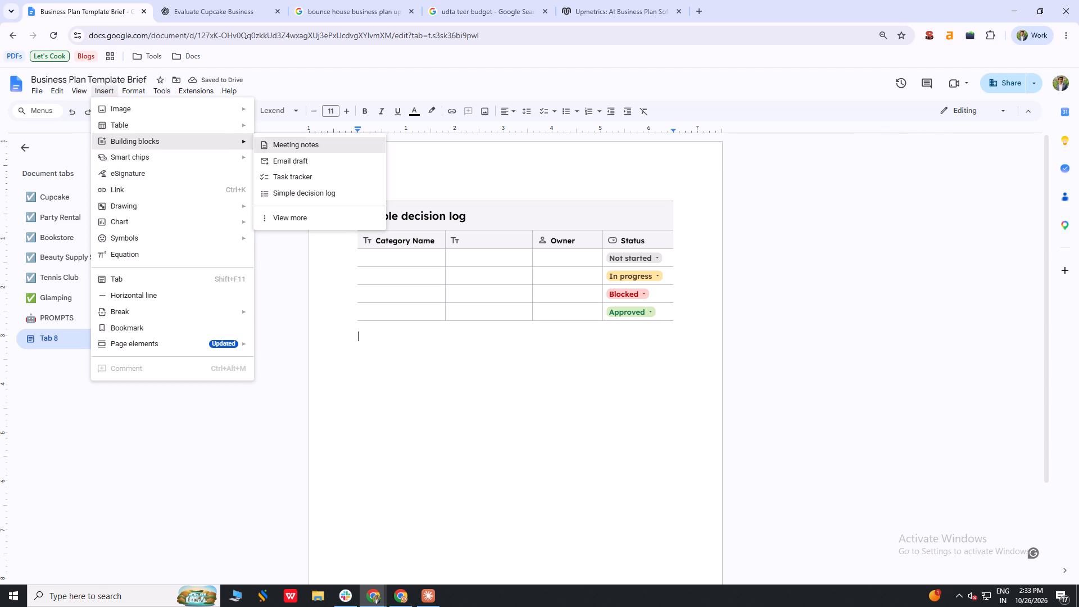
pyautogui.click(302, 218)
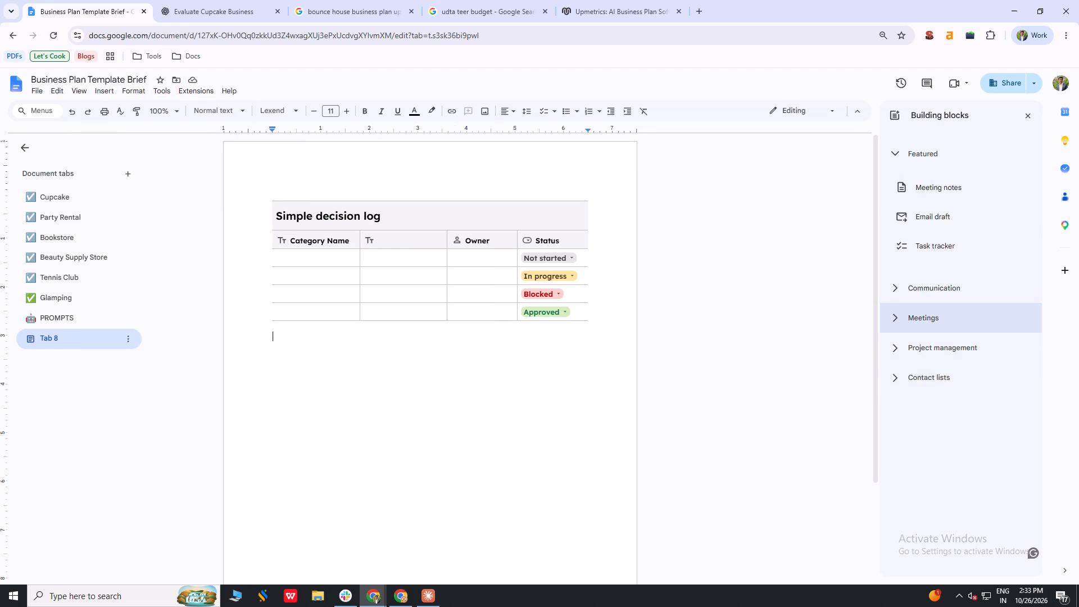
pyautogui.click(897, 316)
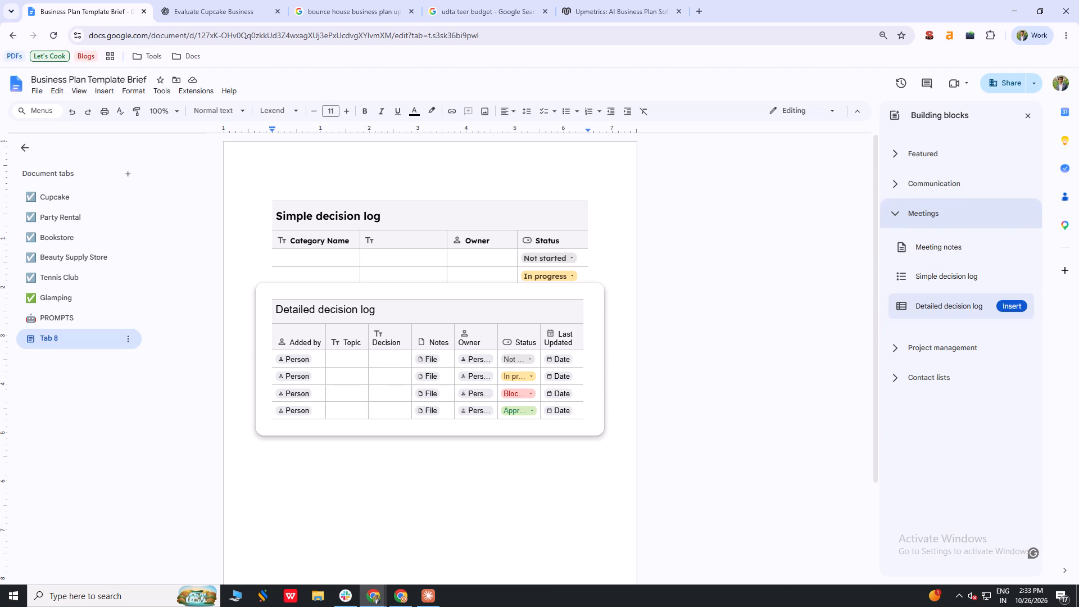
pyautogui.click(927, 300)
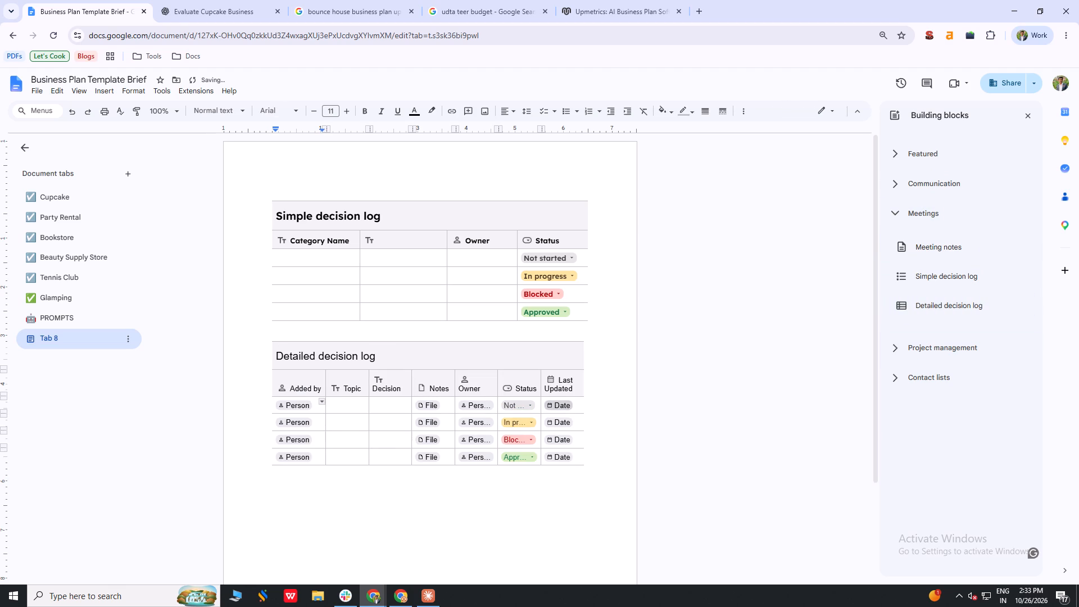
# Replace the icon in the Simple decision log's second column header with a copy of the Last Updated header's calendar icon.
pyautogui.click(550, 380)
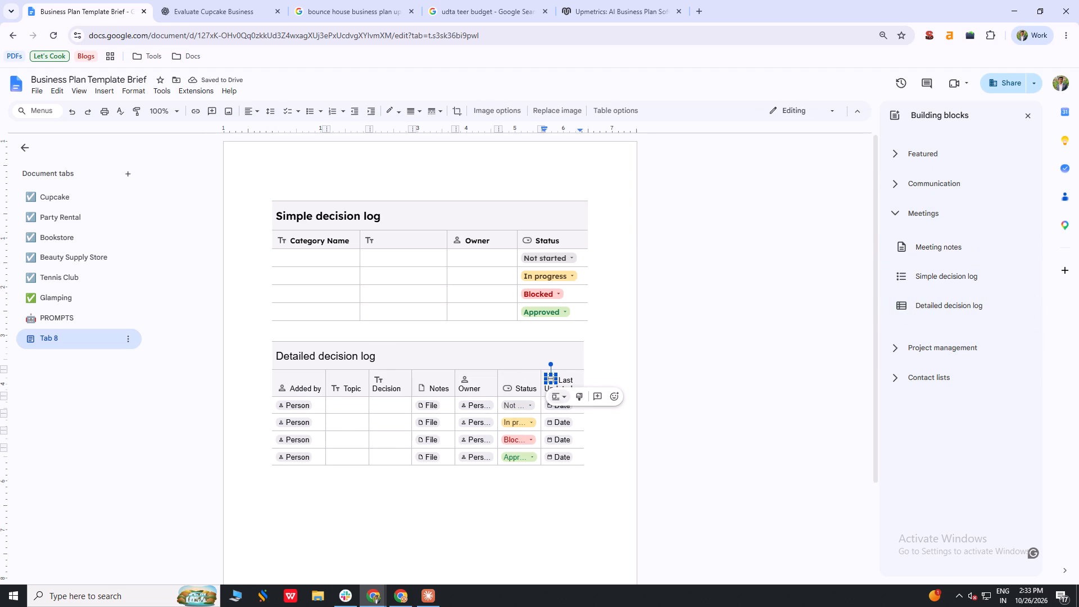
pyautogui.hotkey('ctrl', 'c')
pyautogui.click(368, 242)
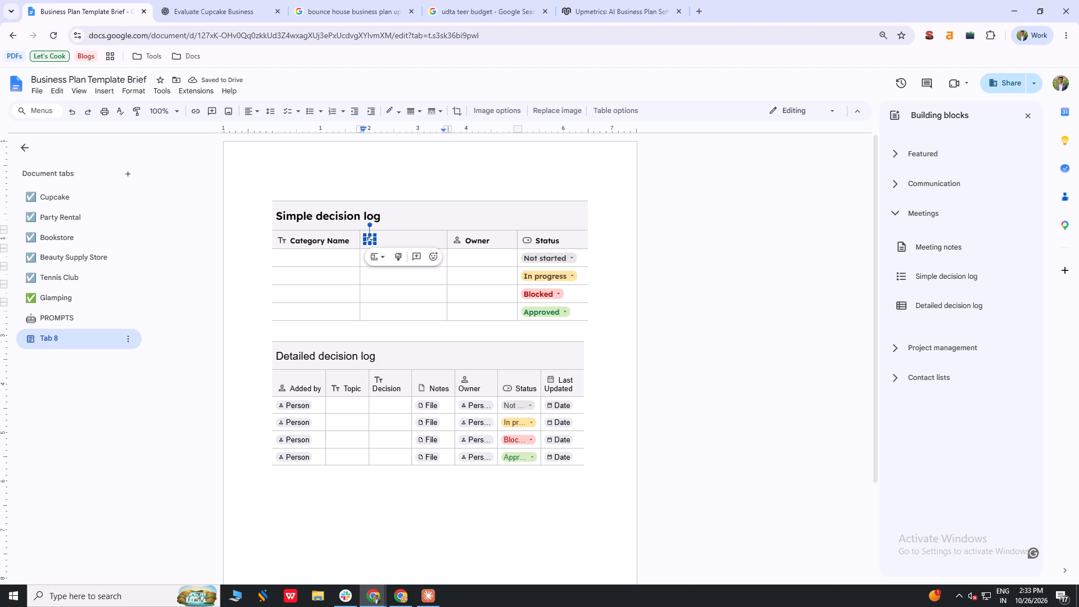
pyautogui.hotkey('ctrl', 'v')
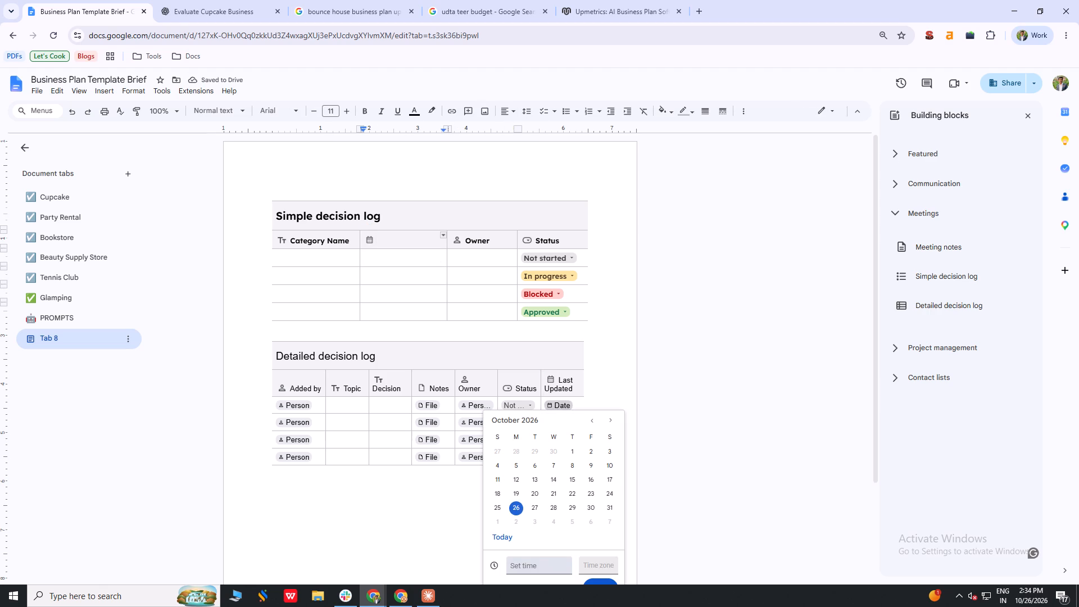
# Copy a Date chip from the Last Updated column into the first row of the Simple decision log's second column.
pyautogui.click(569, 401)
pyautogui.hotkey('ctrl', 'c')
pyautogui.click(395, 260)
pyautogui.hotkey('ctrl', 'v')
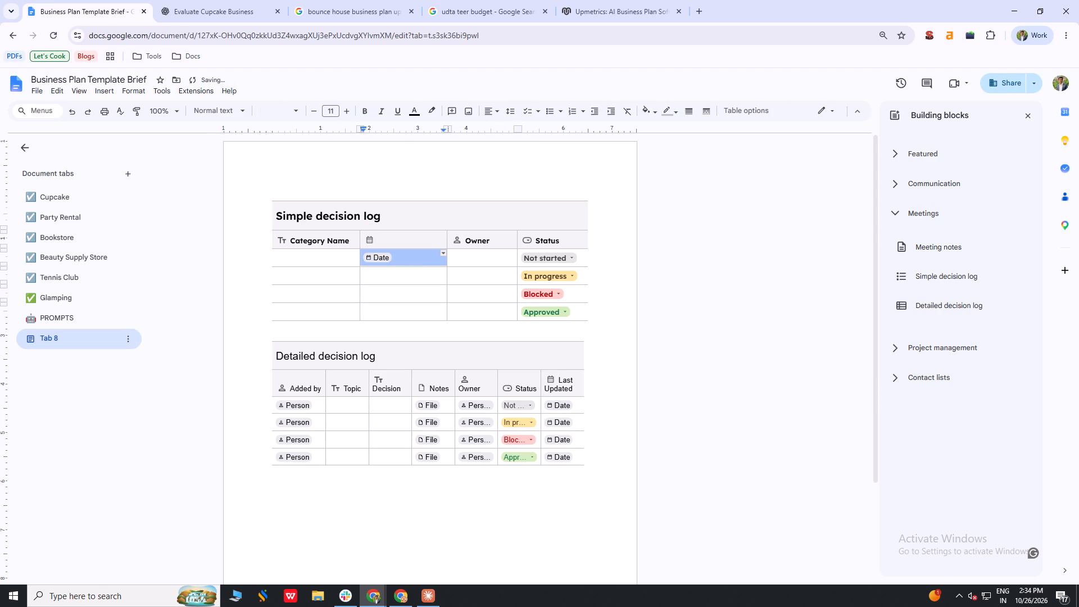
pyautogui.click(480, 336)
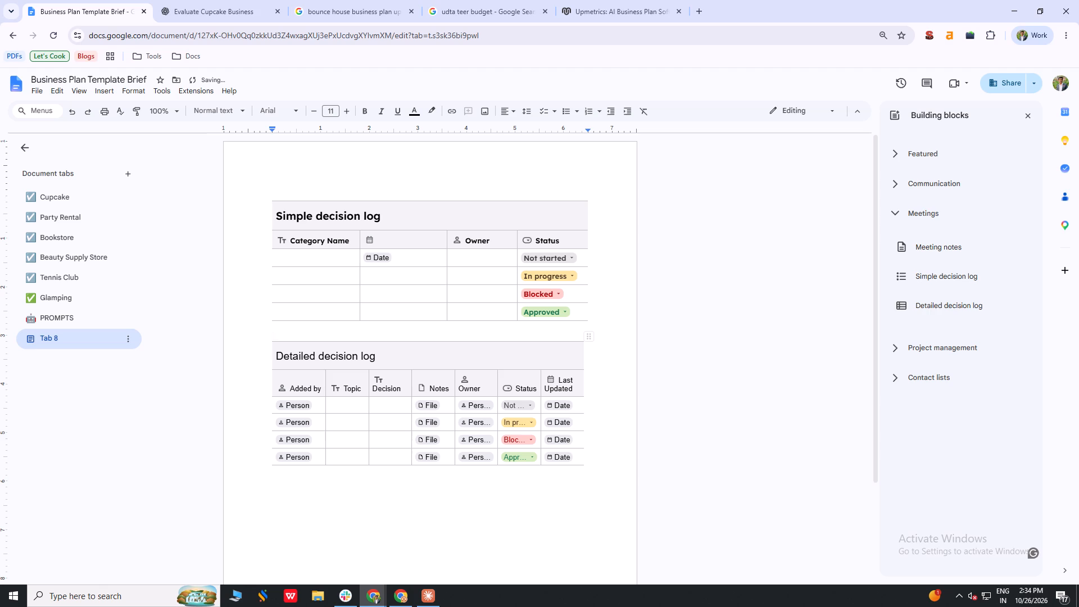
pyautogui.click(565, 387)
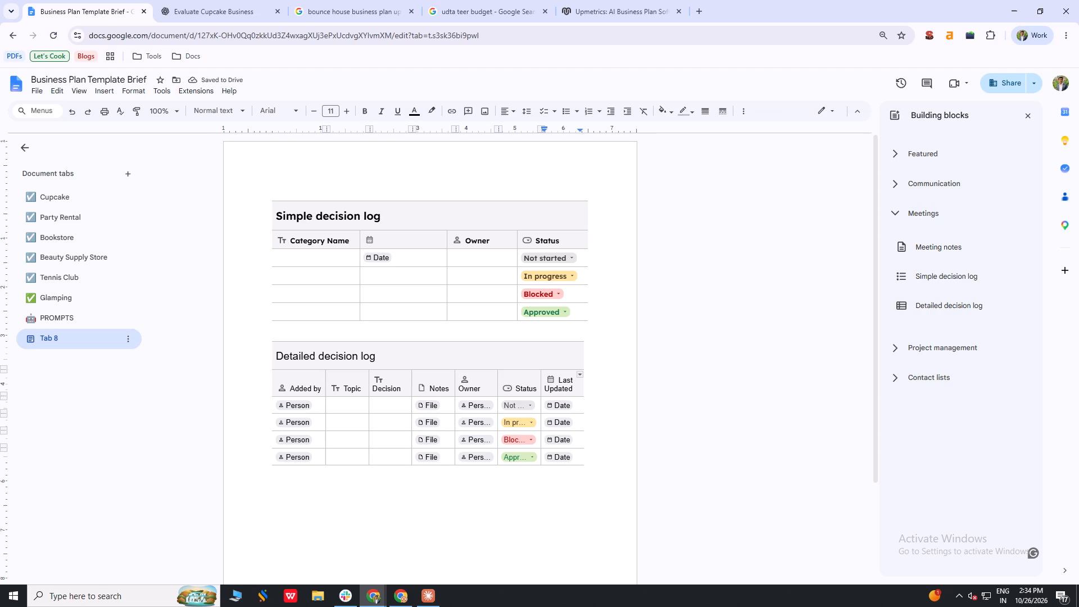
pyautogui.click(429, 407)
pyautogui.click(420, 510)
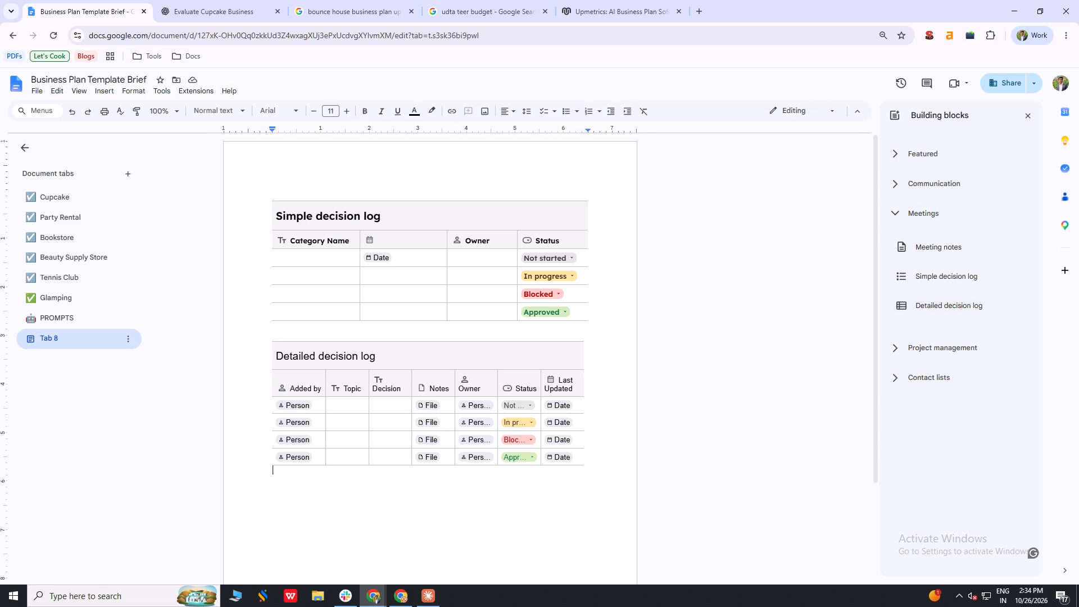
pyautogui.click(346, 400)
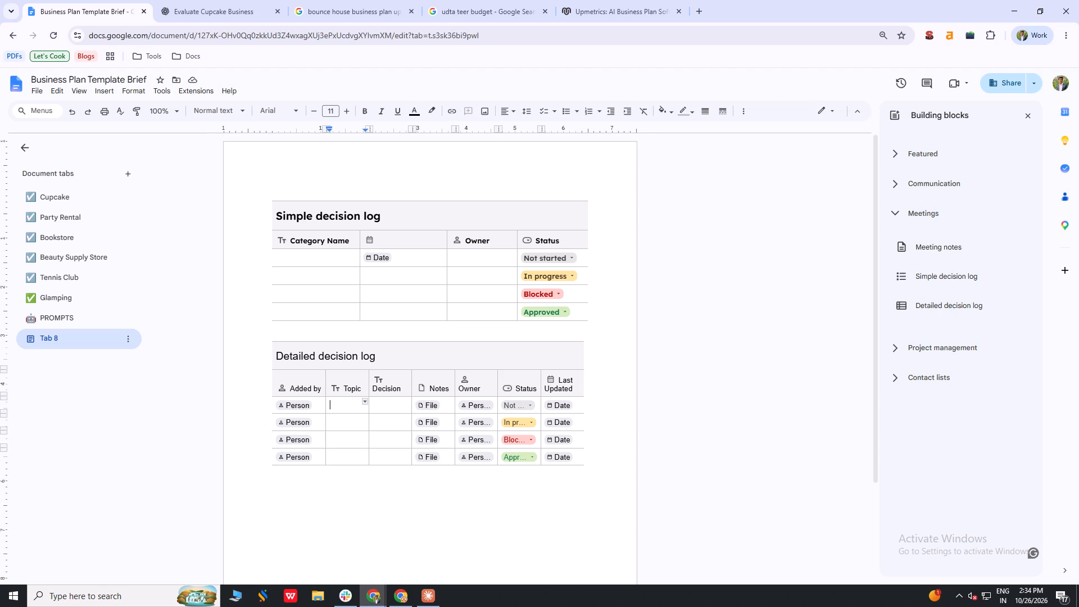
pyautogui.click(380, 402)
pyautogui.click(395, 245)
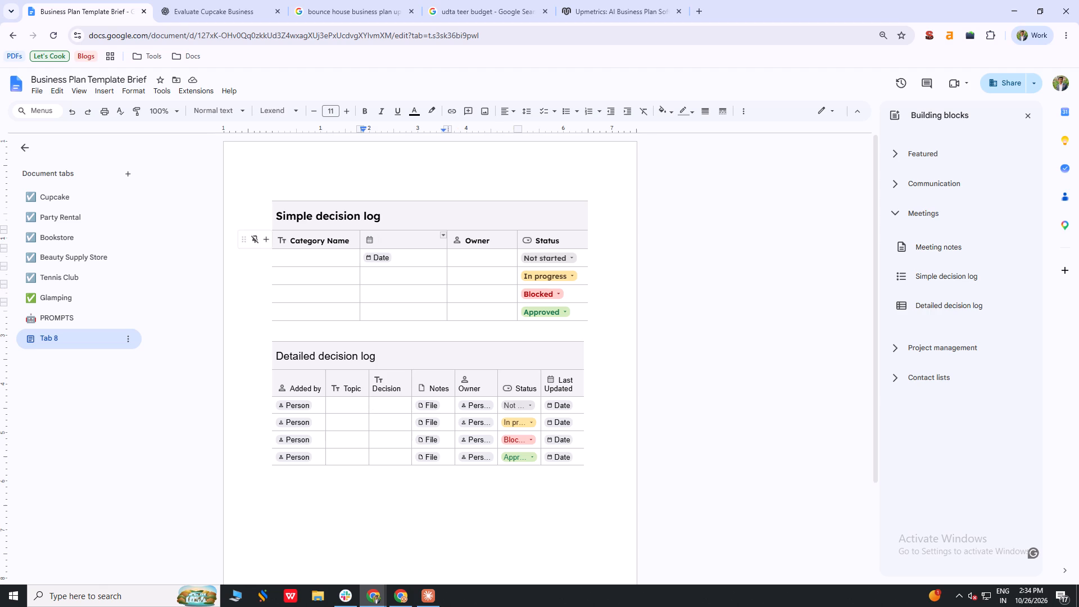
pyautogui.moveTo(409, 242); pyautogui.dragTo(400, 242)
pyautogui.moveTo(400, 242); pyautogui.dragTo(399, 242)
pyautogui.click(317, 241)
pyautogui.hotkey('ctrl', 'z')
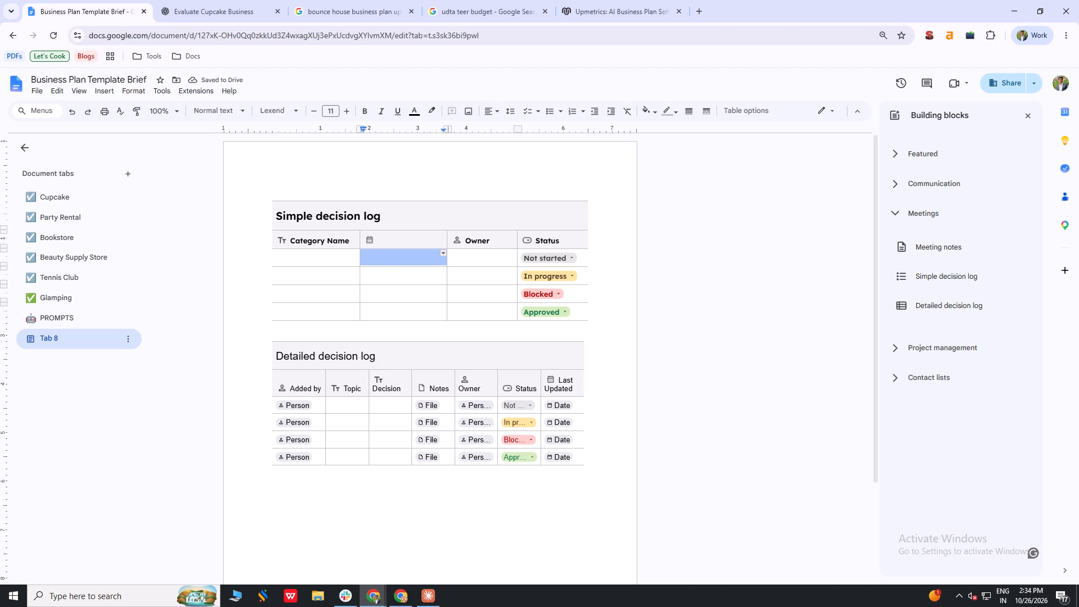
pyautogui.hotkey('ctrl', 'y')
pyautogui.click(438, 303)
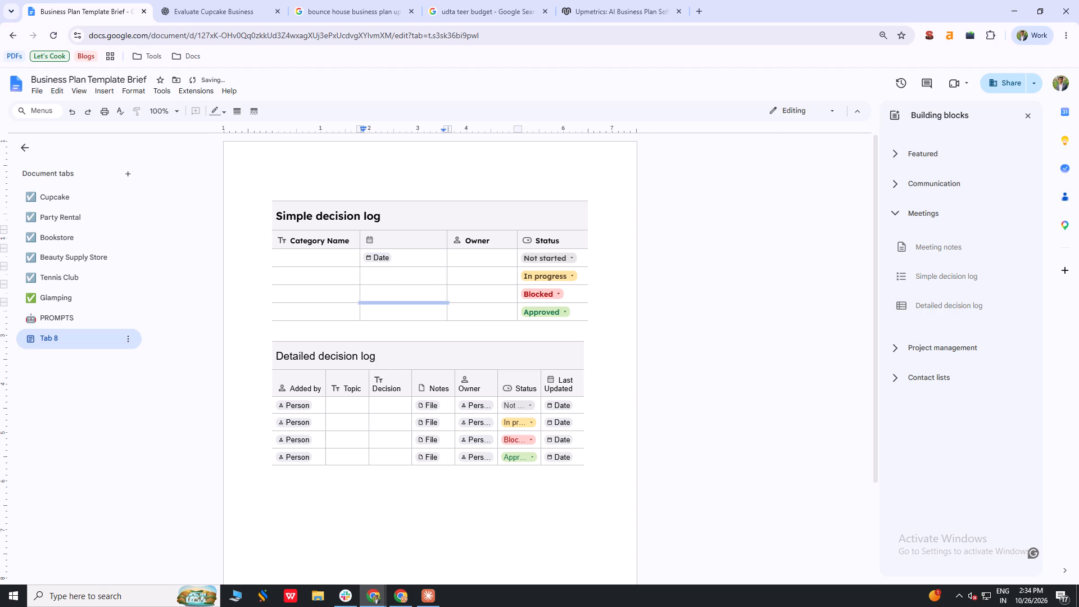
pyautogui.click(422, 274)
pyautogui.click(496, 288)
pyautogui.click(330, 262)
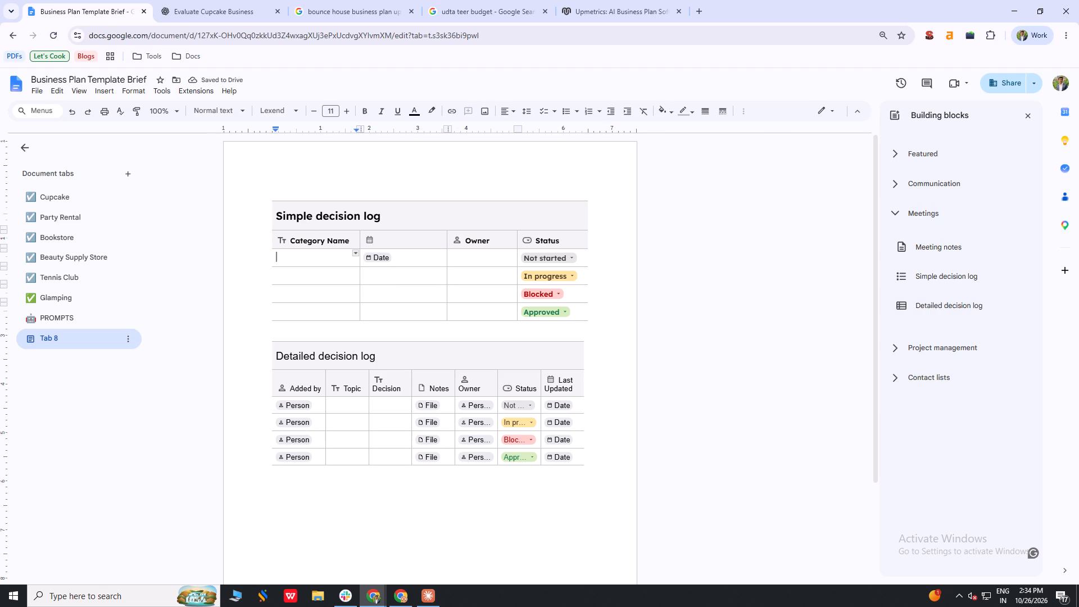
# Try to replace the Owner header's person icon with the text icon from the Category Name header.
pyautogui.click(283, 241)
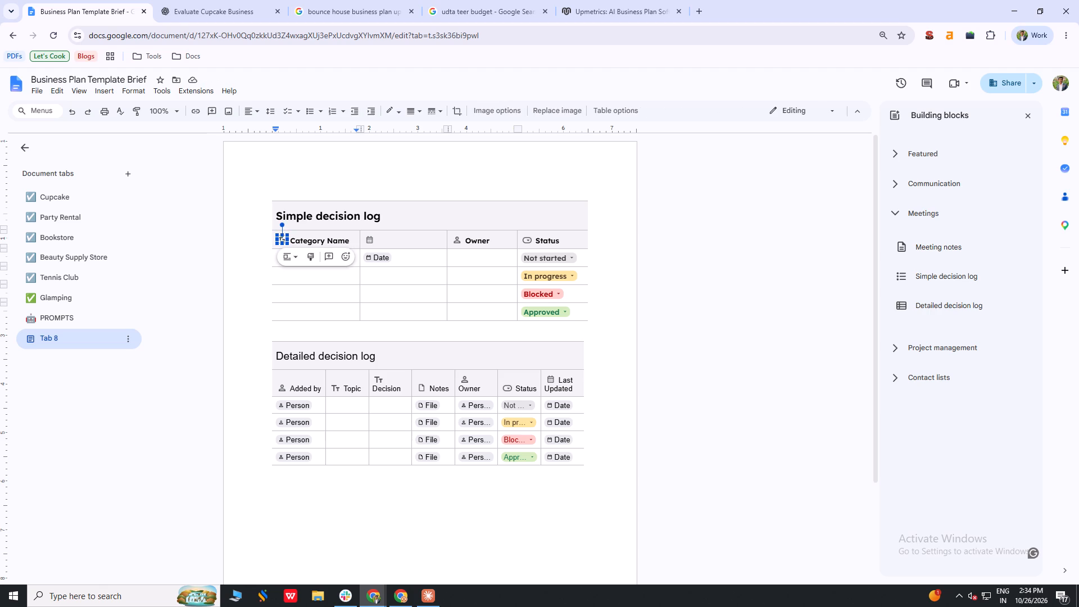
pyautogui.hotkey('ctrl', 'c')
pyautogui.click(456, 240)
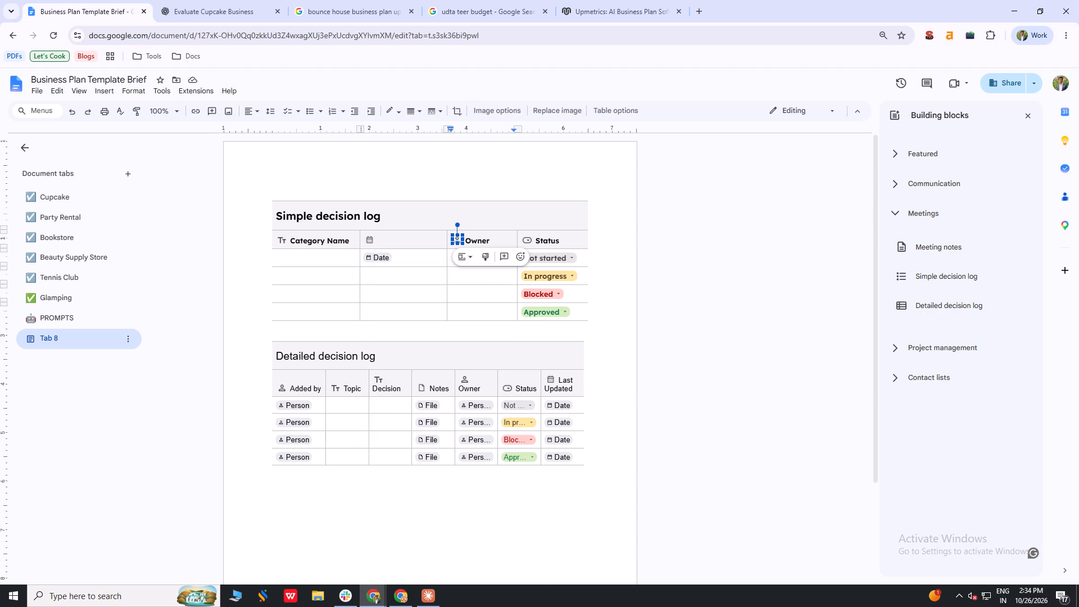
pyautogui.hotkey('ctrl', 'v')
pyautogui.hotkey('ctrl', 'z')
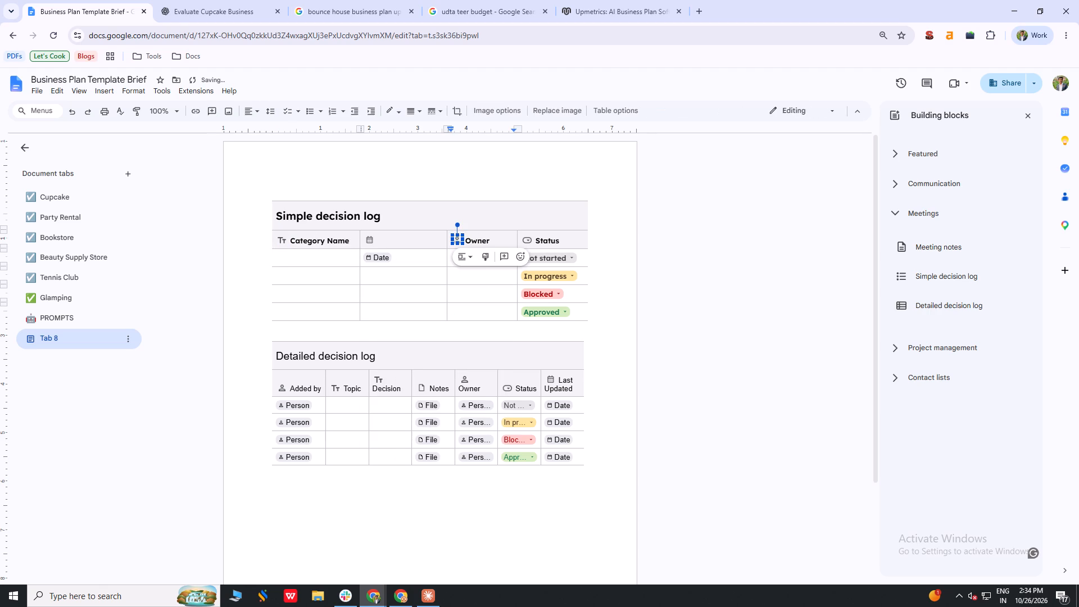
# Replace the Simple decision log's Owner header icon with a copy of the Category Name header's text icon.
pyautogui.click(280, 239)
pyautogui.hotkey('ctrl', 'c')
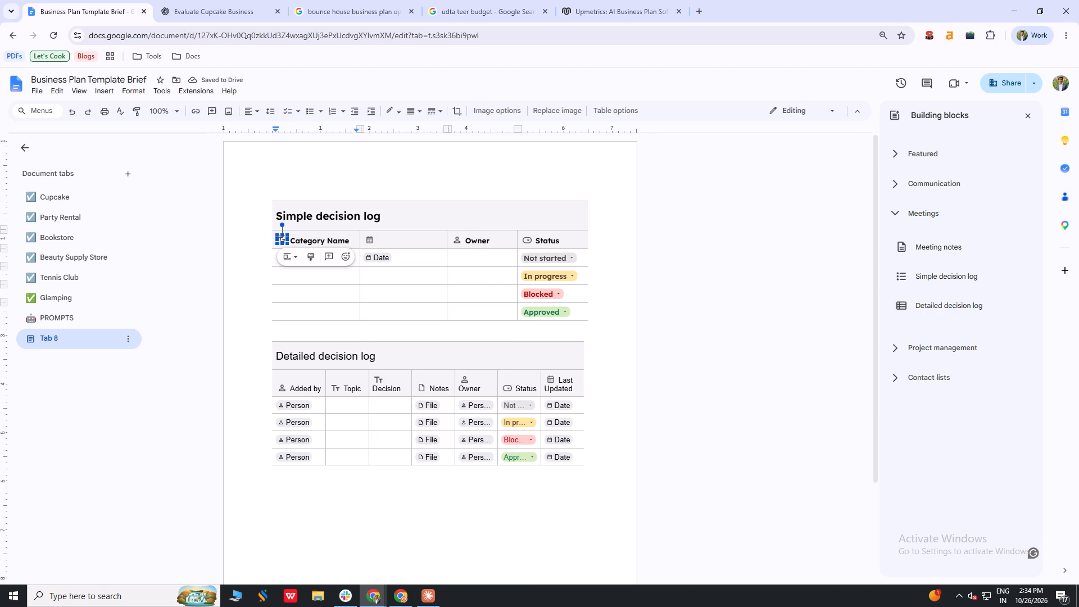
pyautogui.click(457, 241)
pyautogui.hotkey('ctrl', 'v')
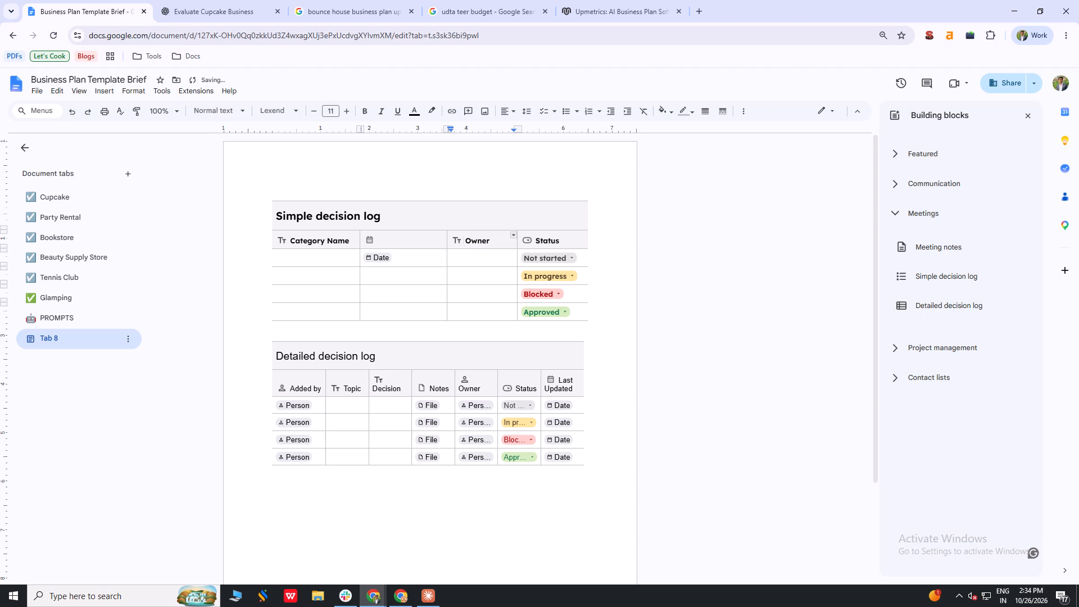
pyautogui.click(487, 306)
# Replace the Owner header's text in the Simple decision log with a copy of "Category Name".
pyautogui.moveTo(352, 242); pyautogui.dragTo(292, 242)
pyautogui.hotkey('ctrl', 'c')
pyautogui.doubleClick(483, 241)
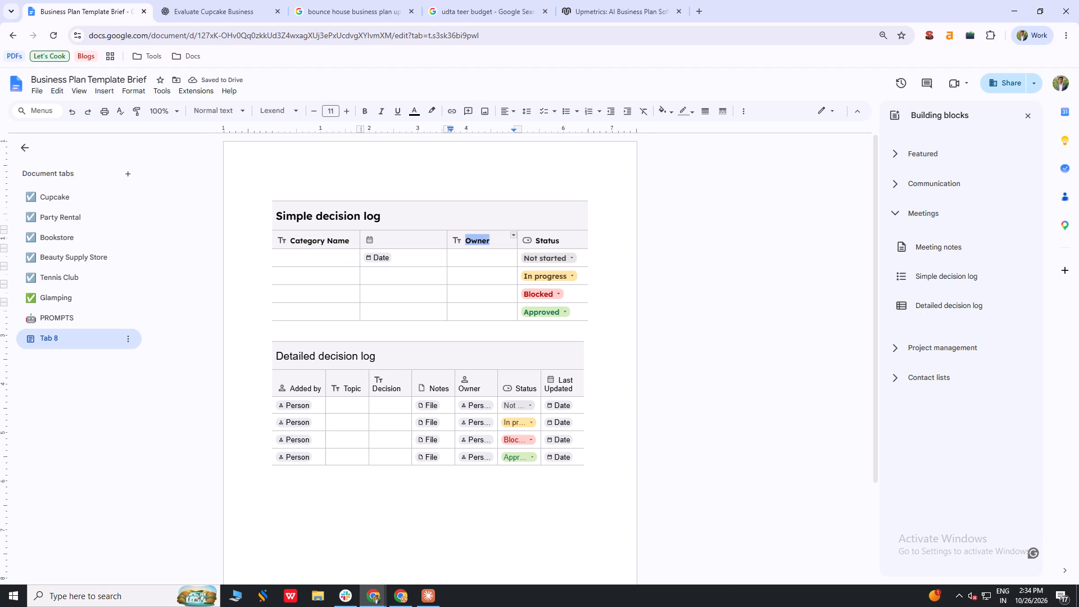
pyautogui.hotkey('ctrl', 'v')
pyautogui.click(482, 314)
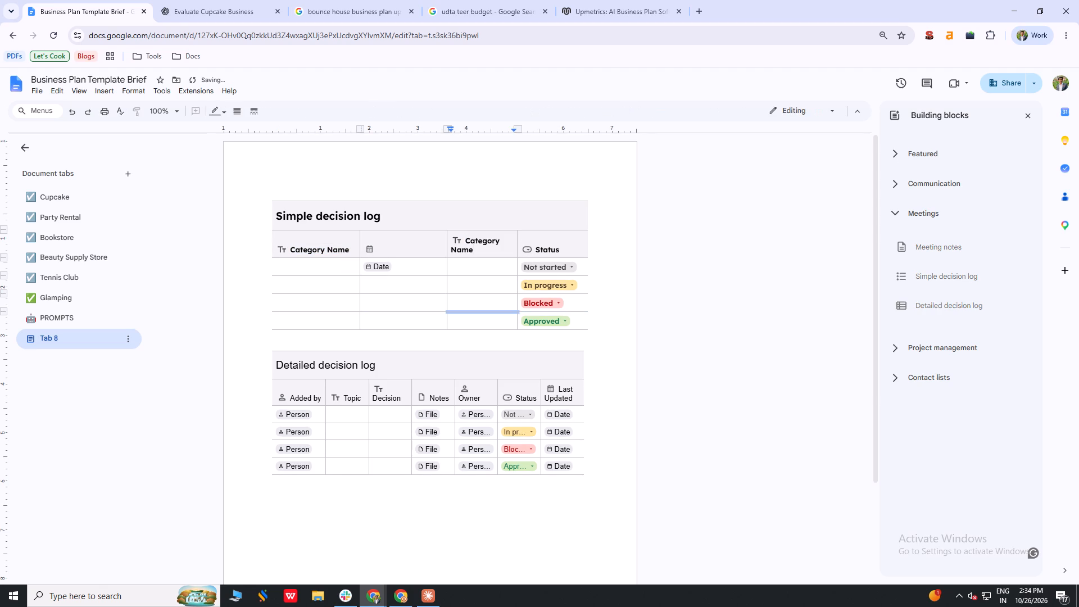
# Narrow the Simple decision log's calendar-icon column to about 1 inch, giving the space to the third column.
pyautogui.moveTo(446, 244); pyautogui.dragTo(410, 243)
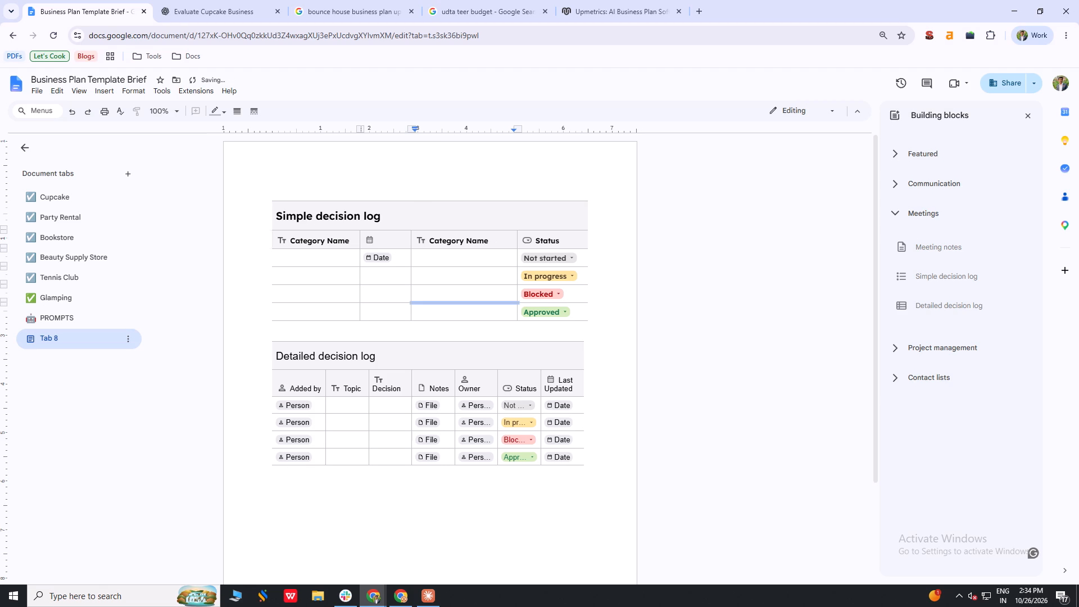
# Delete the first Category Name column from the Simple decision log table.
pyautogui.click(339, 239)
pyautogui.rightClick(339, 238)
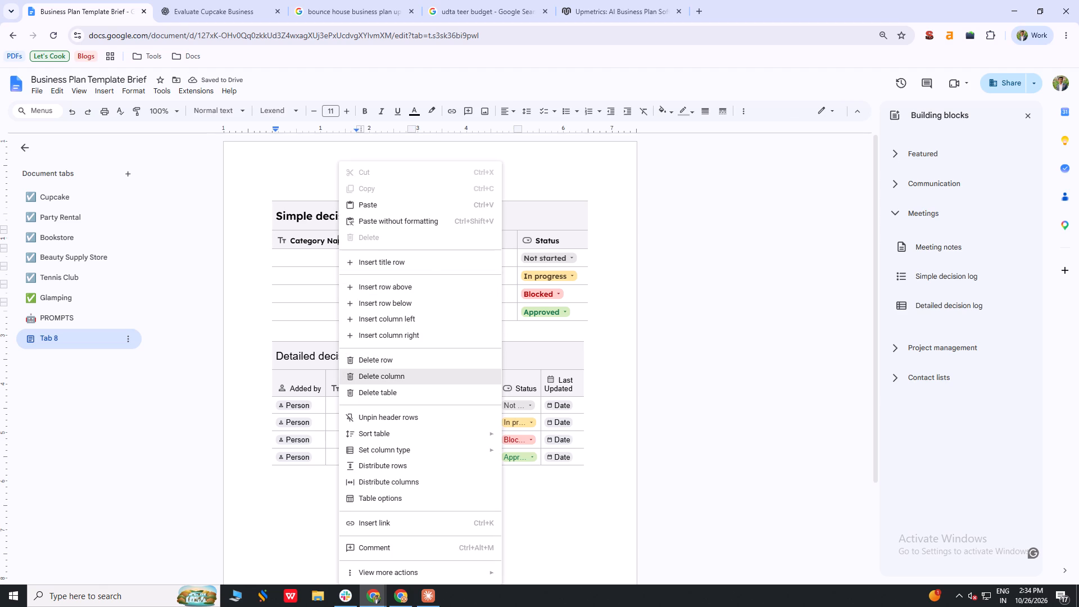
pyautogui.click(412, 375)
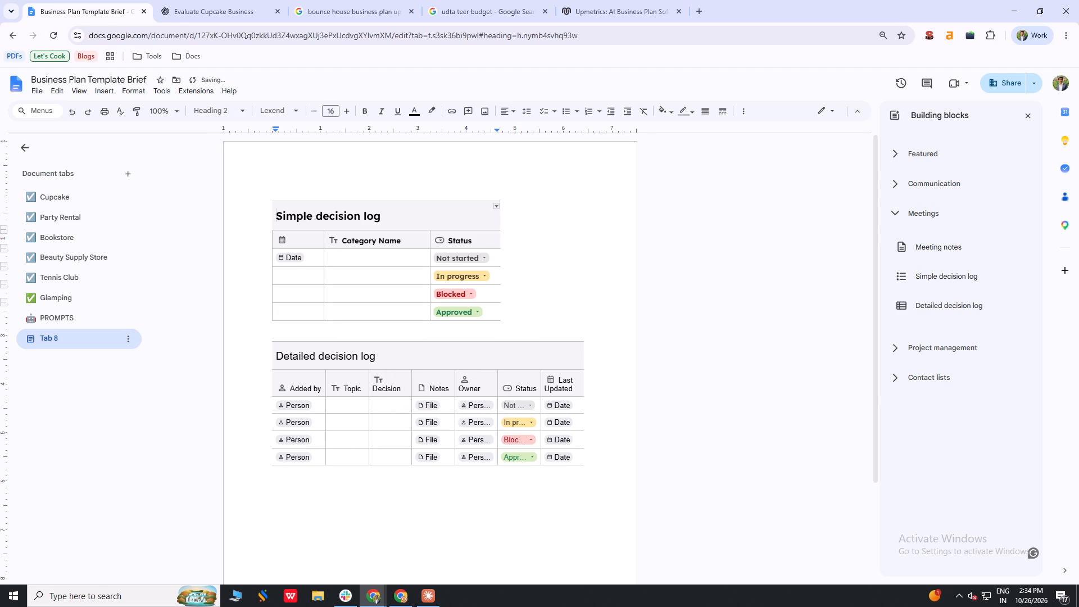
# Widen the Simple decision log's Status column until the whole table spans about 6.5 inches between the page margins.
pyautogui.moveTo(499, 221); pyautogui.dragTo(556, 220)
pyautogui.click(547, 252)
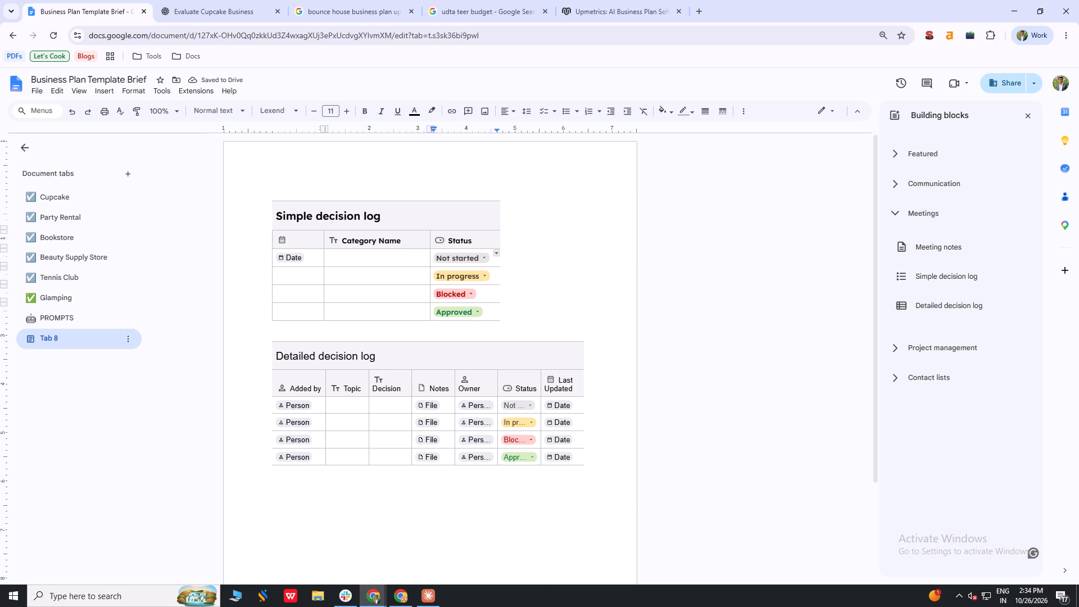
pyautogui.moveTo(501, 229); pyautogui.dragTo(588, 234)
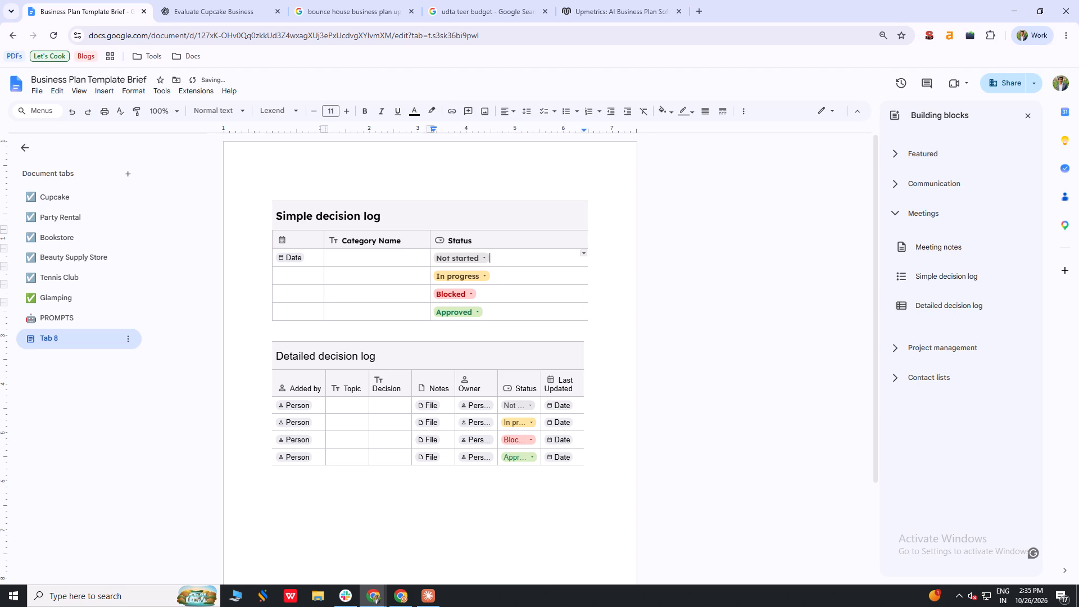
# Widen the Category Name column to about 3.7 inches by shifting its border with the Status column.
pyautogui.moveTo(431, 238); pyautogui.dragTo(529, 250)
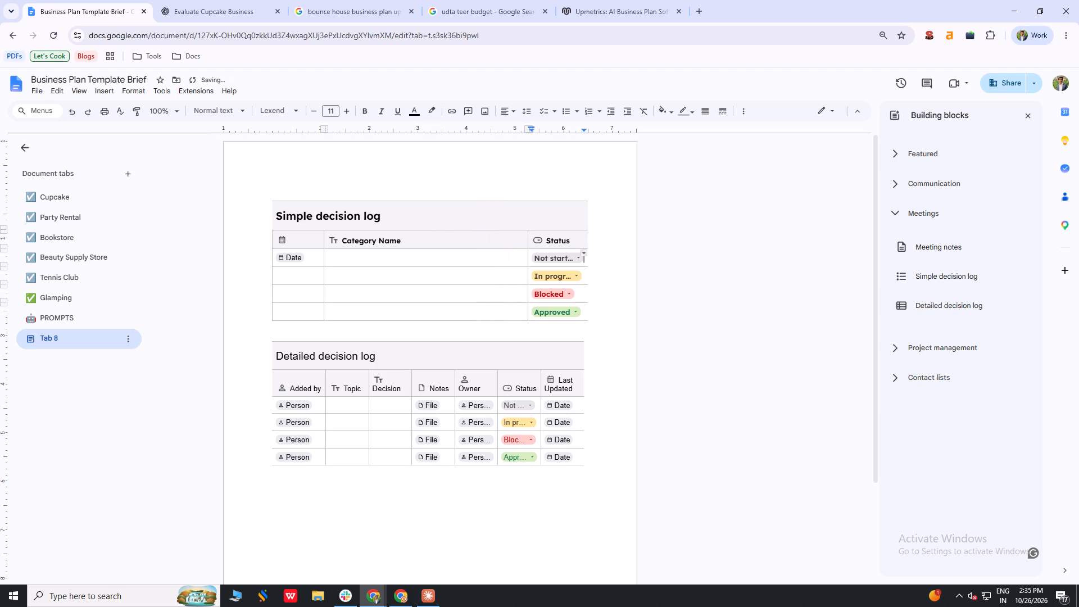
pyautogui.moveTo(527, 242); pyautogui.dragTo(501, 242)
# Delete the Detailed decision log table below the Simple decision log, including its contents.
pyautogui.click(555, 259)
pyautogui.click(620, 455)
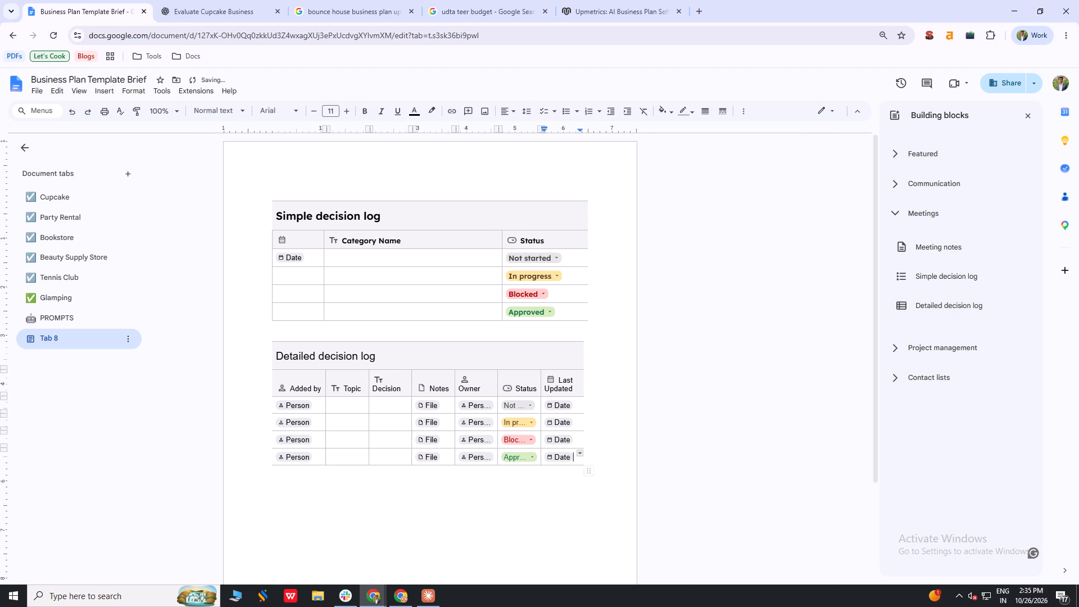
pyautogui.moveTo(571, 511); pyautogui.dragTo(294, 377)
pyautogui.press('BackSpace')
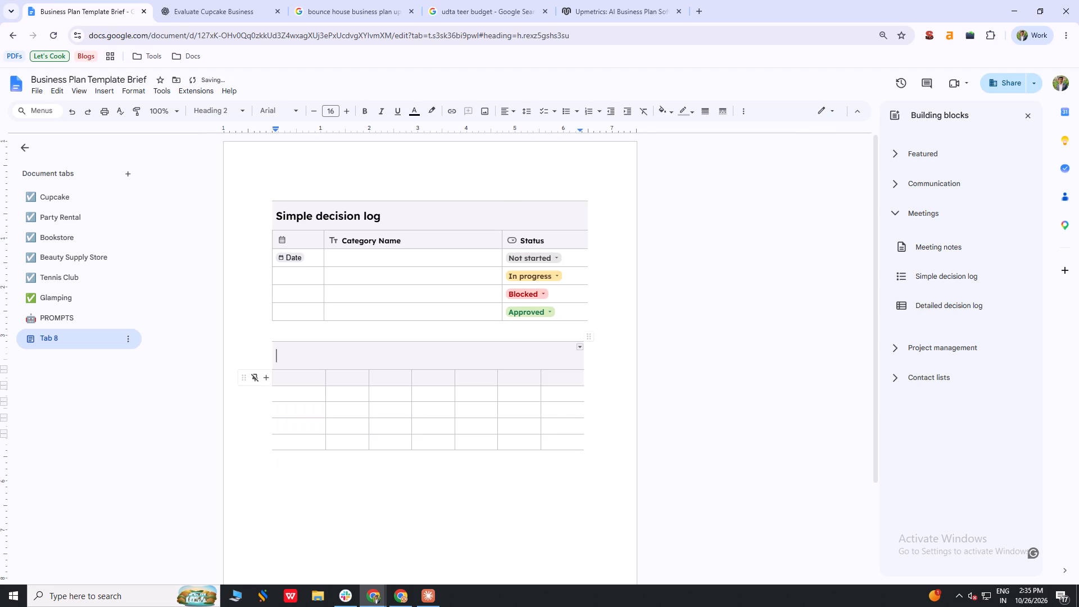
pyautogui.rightClick(374, 351)
pyautogui.scroll(-6, 419, 390)
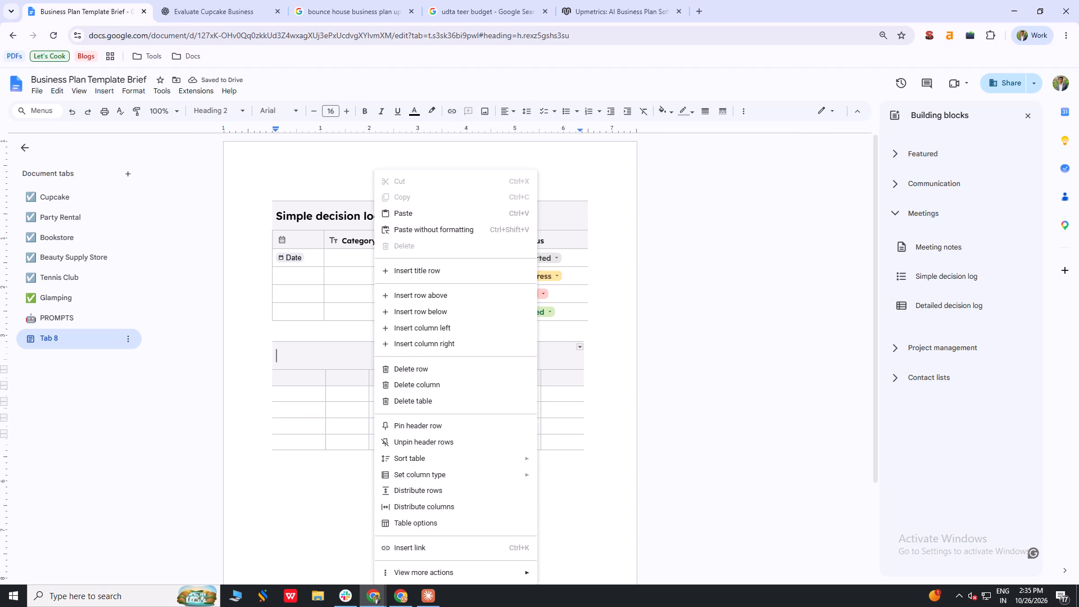
pyautogui.click(431, 407)
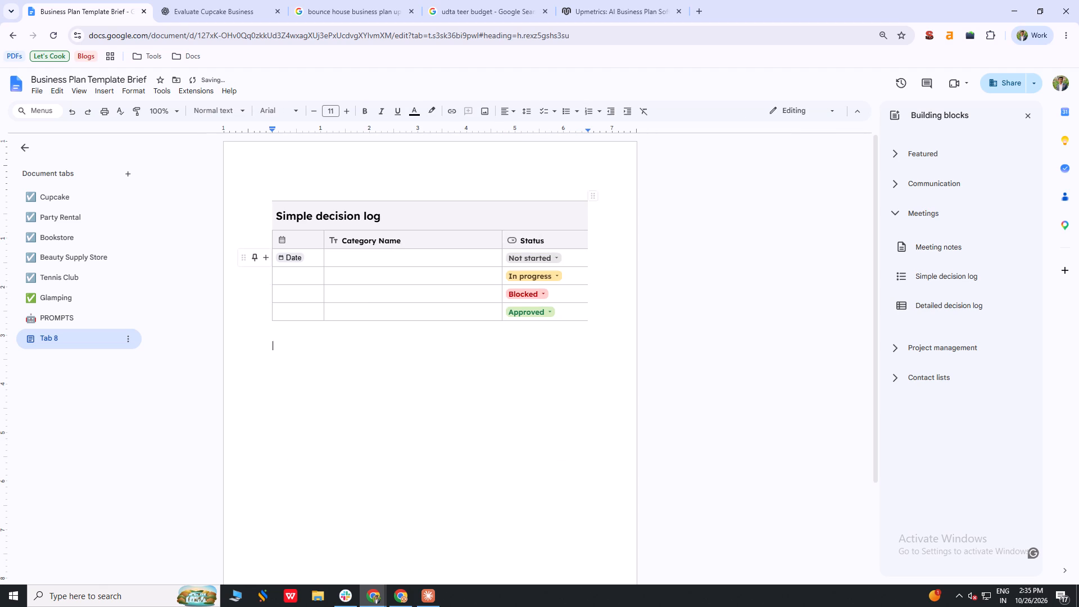
# Apply a Lexend font style to all of the content in Tab 8.
pyautogui.click(310, 256)
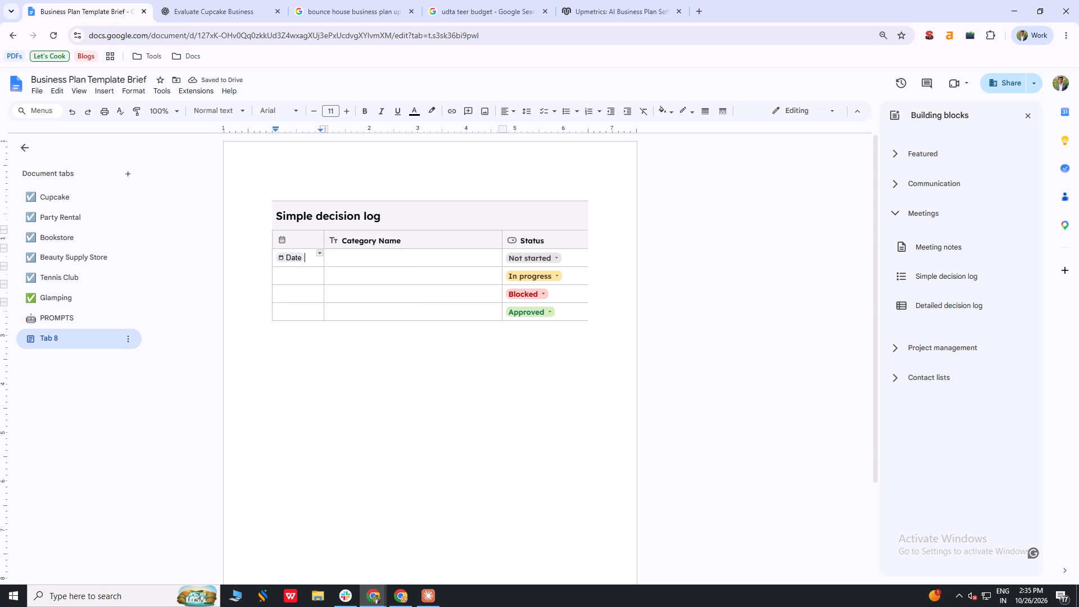
pyautogui.hotkey('ctrl', 'a')
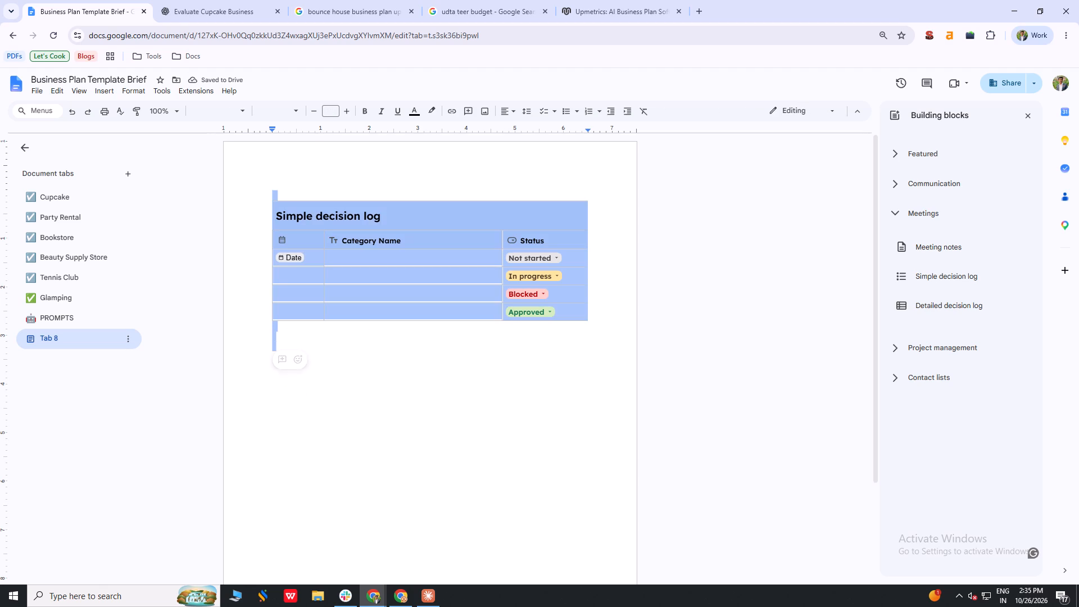
pyautogui.click(277, 111)
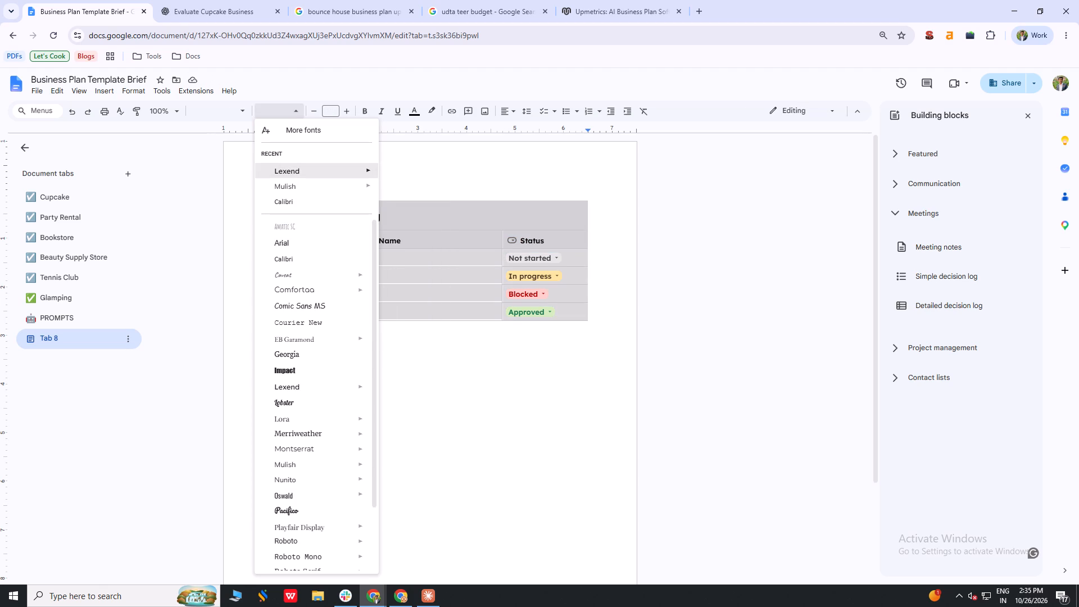
pyautogui.click(429, 241)
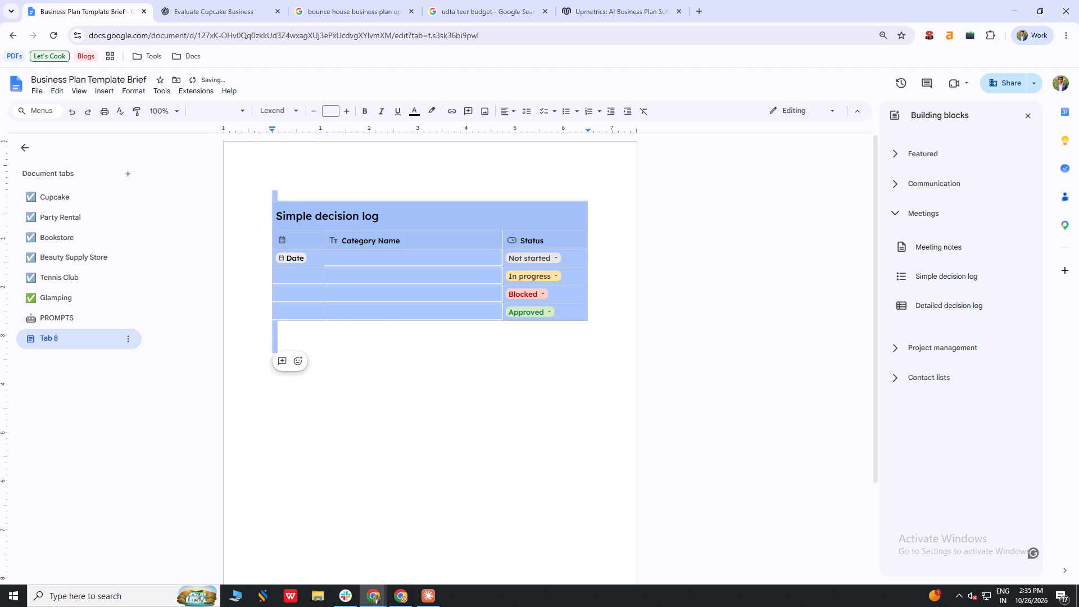
pyautogui.click(454, 374)
# Set the first row's date chip to Oct 23, 2026, taking the date from the Glamping tab.
pyautogui.click(296, 257)
pyautogui.click(296, 257)
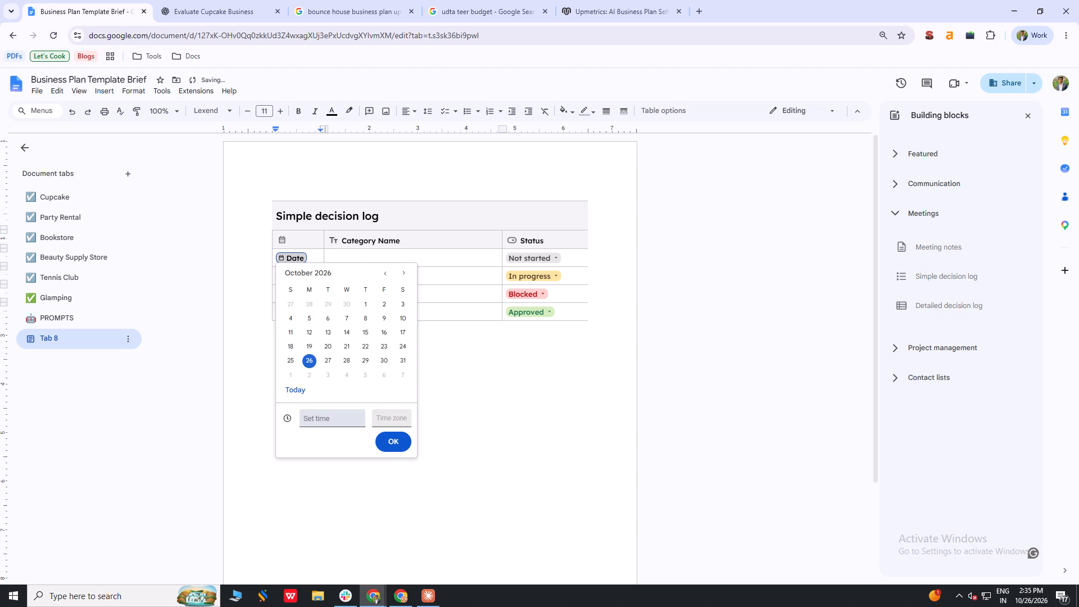
pyautogui.click(47, 296)
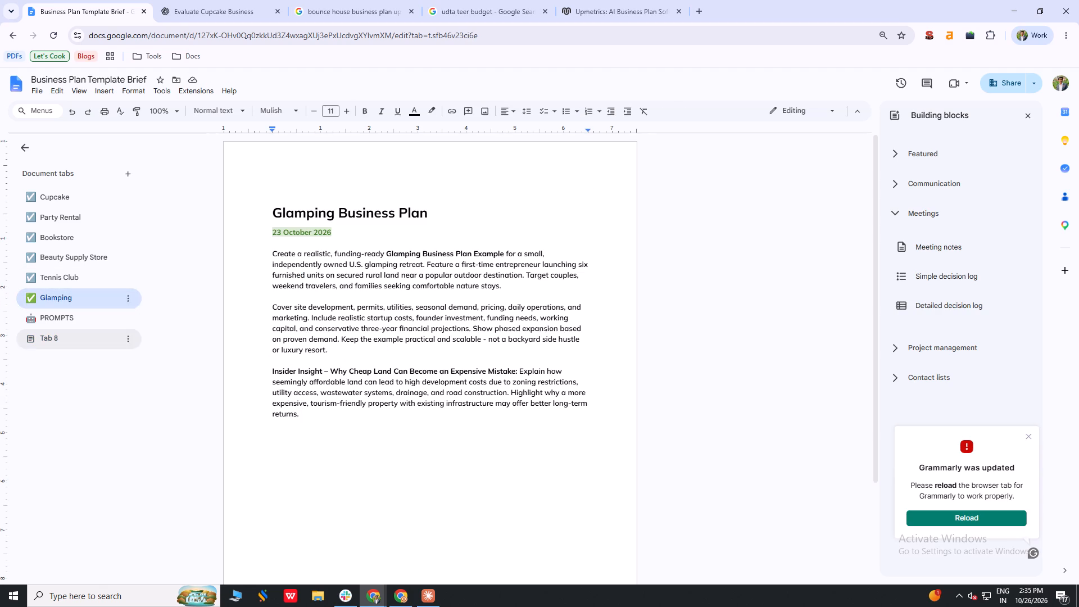
pyautogui.click(62, 336)
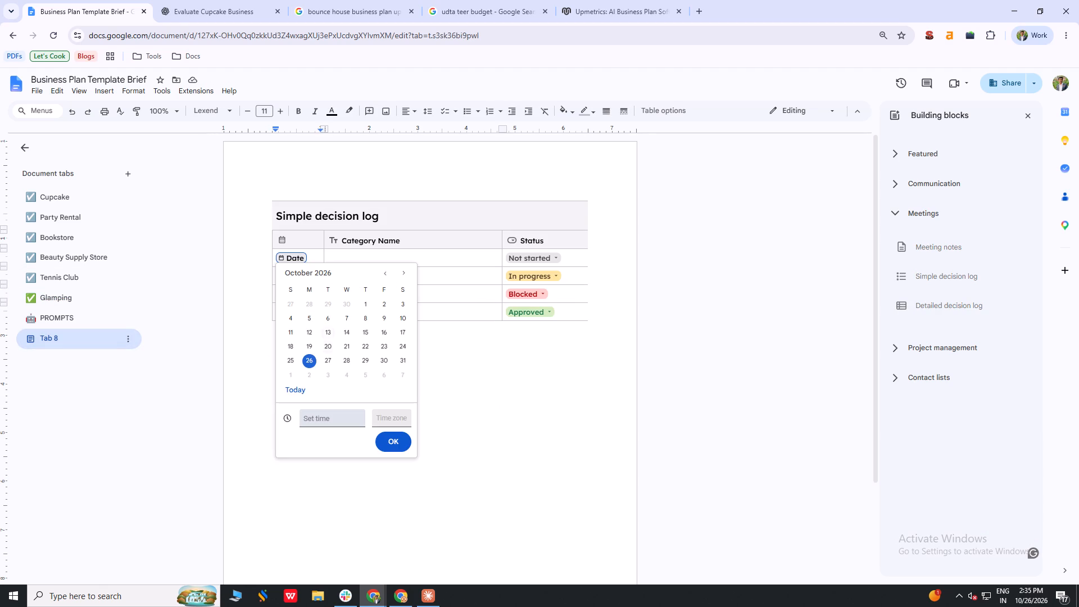
pyautogui.click(380, 345)
pyautogui.click(398, 442)
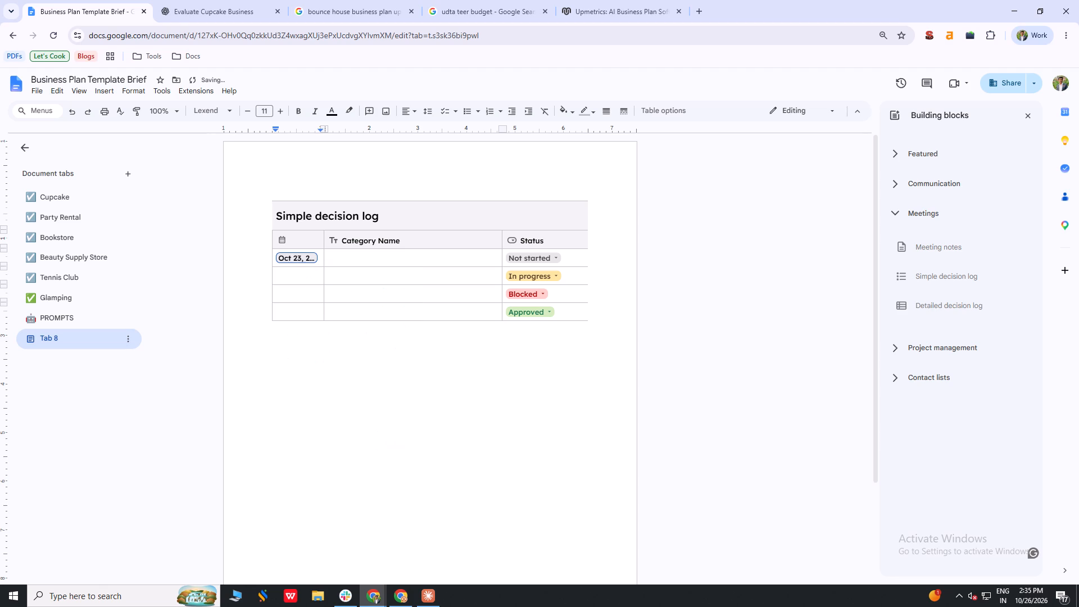
# Widen the Simple decision log's date column to about 1.4 inches by shifting its border with the Category Name column.
pyautogui.doubleClick(324, 239)
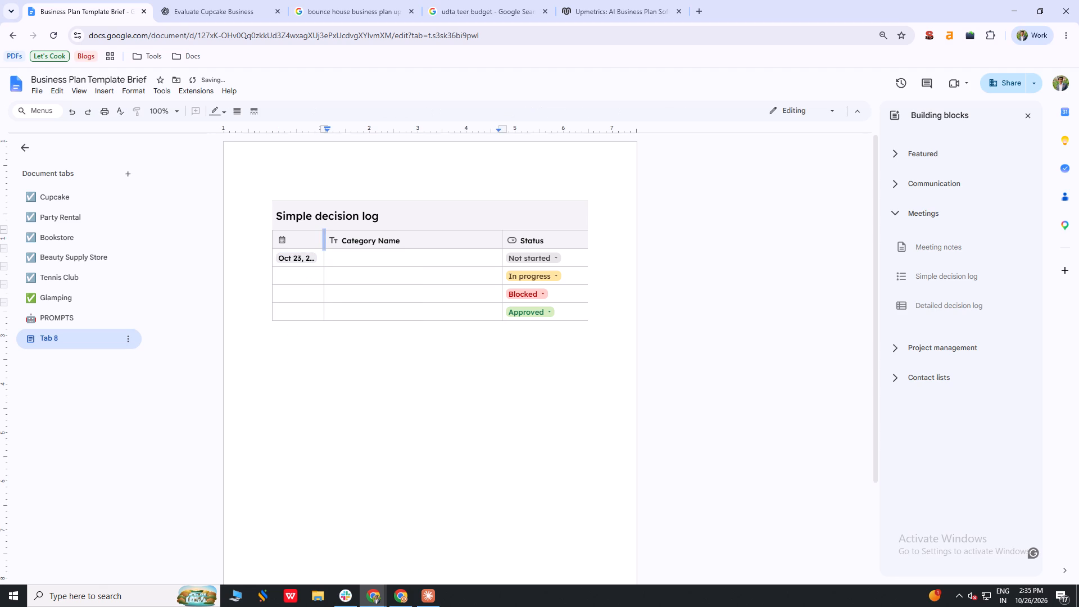
pyautogui.moveTo(324, 239); pyautogui.dragTo(356, 242)
pyautogui.moveTo(356, 242); pyautogui.dragTo(339, 242)
# Enter Date as the header of the Simple decision log's calendar-icon column.
pyautogui.click(304, 238)
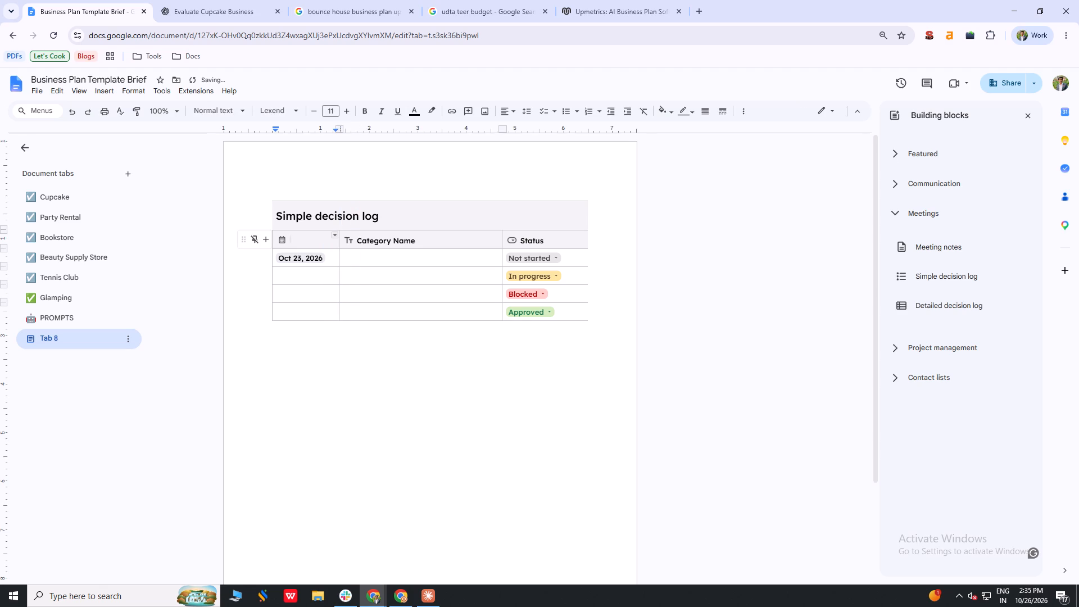
pyautogui.write('Date')
pyautogui.click(314, 352)
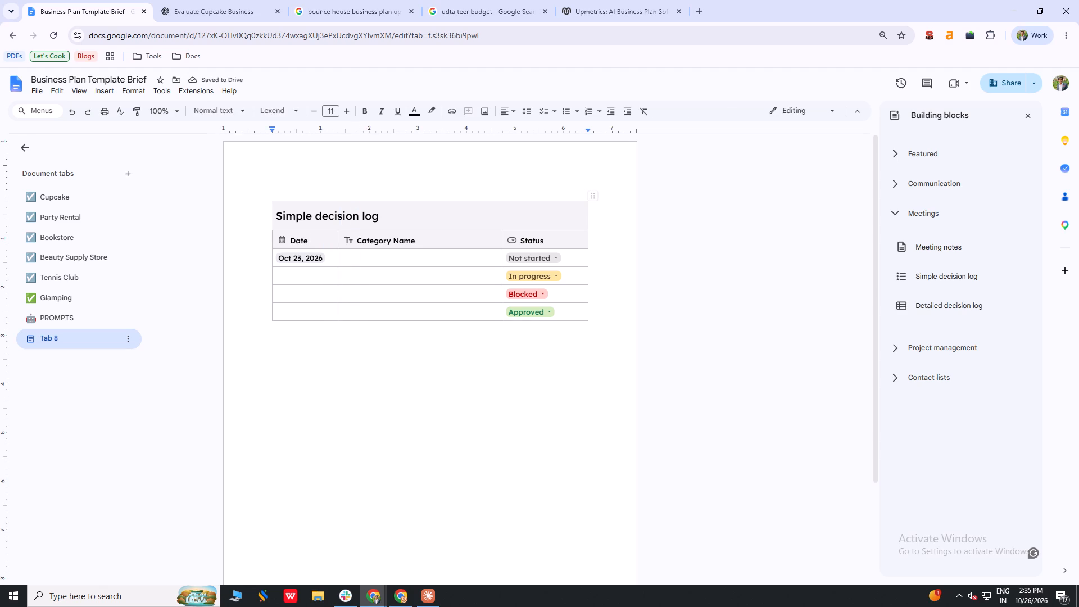
# Enter "Glamping Buiness Plan" in the first row of the Category Name column.
pyautogui.click(406, 246)
pyautogui.click(398, 258)
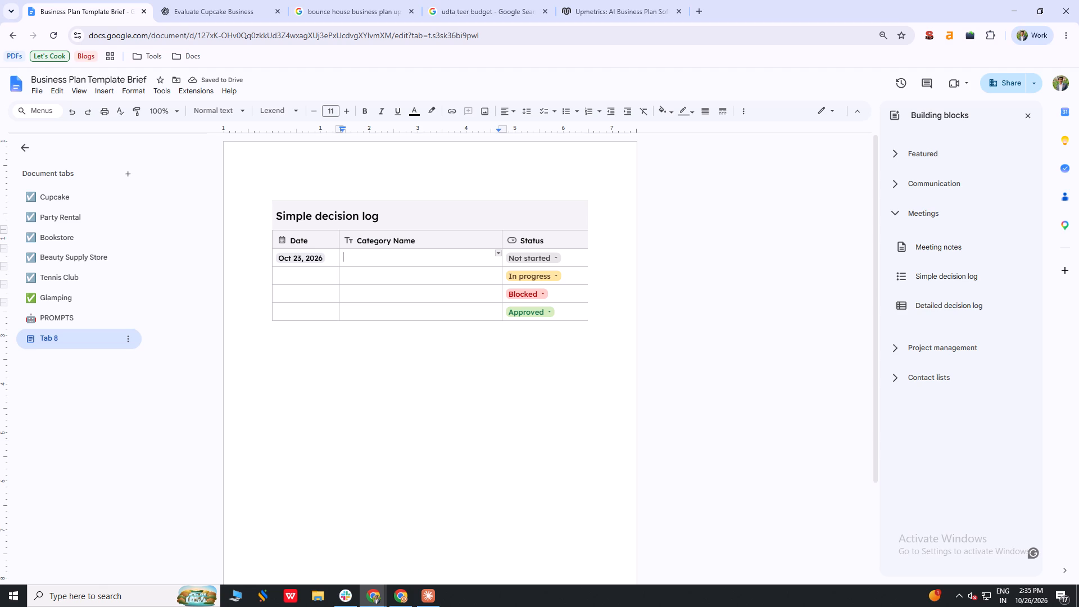
pyautogui.write('Glam')
pyautogui.write('ping')
pyautogui.press('space')
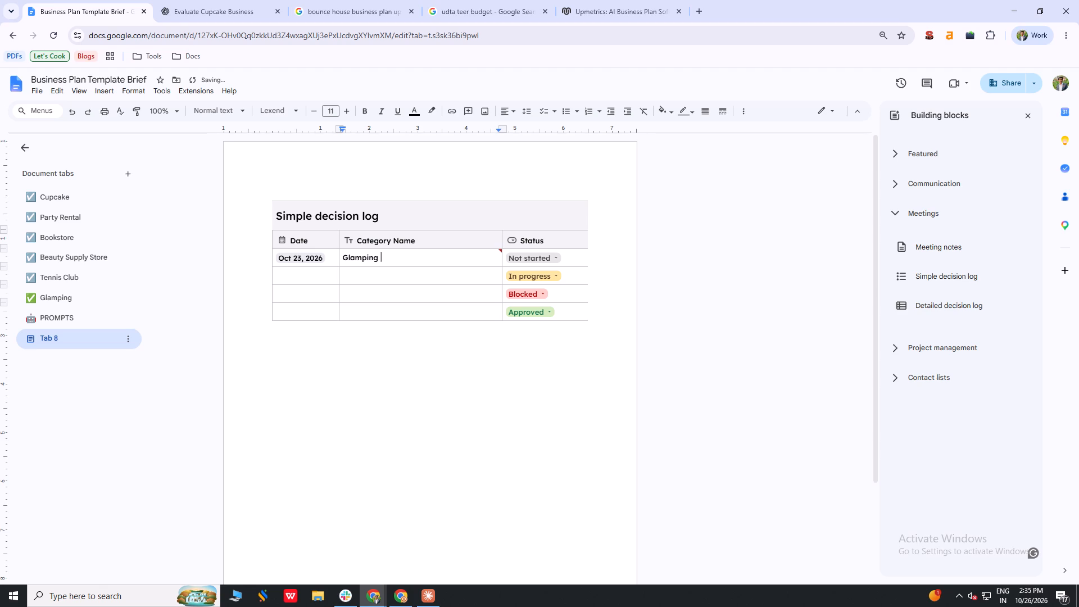
pyautogui.write('Buiness Plan')
pyautogui.press('Left')
pyautogui.hotkey('ctrl', 'Left')
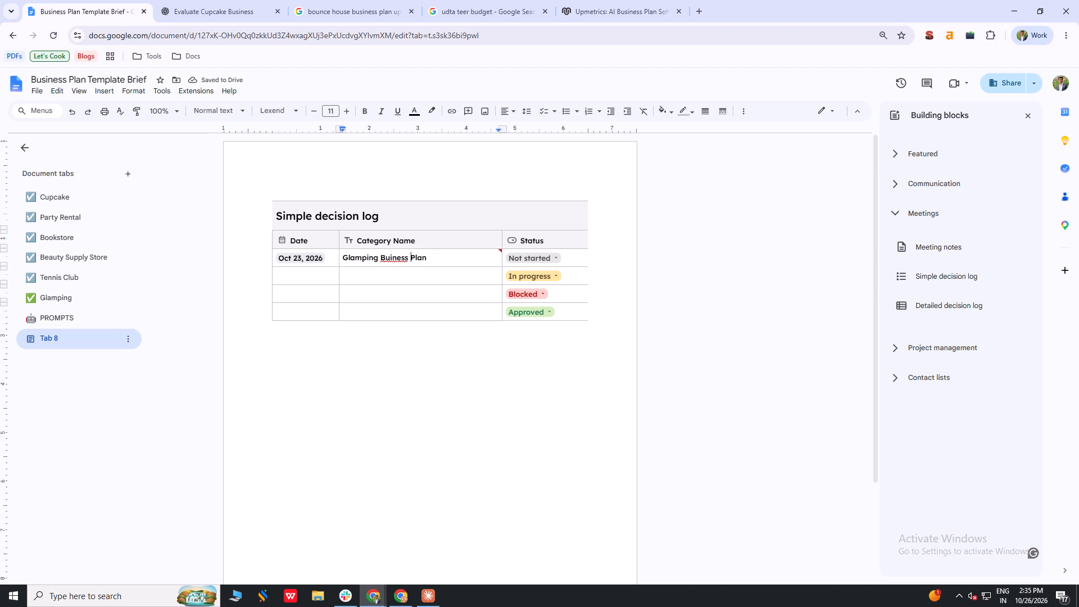
pyautogui.click(448, 350)
# Examine the column-type notice on the first Category Name cell.
pyautogui.click(461, 261)
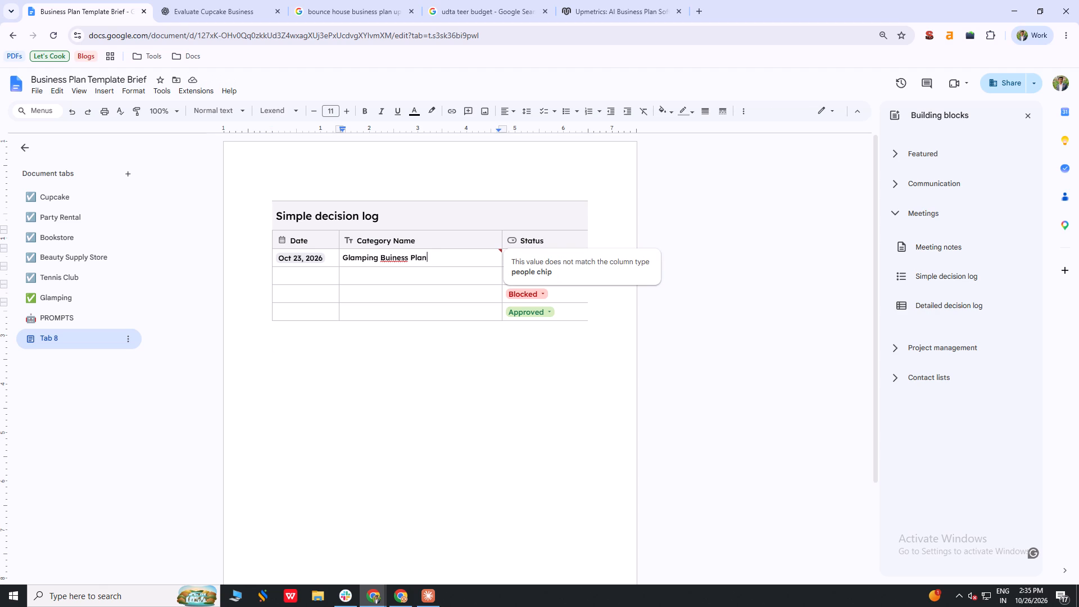
pyautogui.click(516, 274)
pyautogui.click(523, 270)
pyautogui.click(427, 256)
pyautogui.click(450, 258)
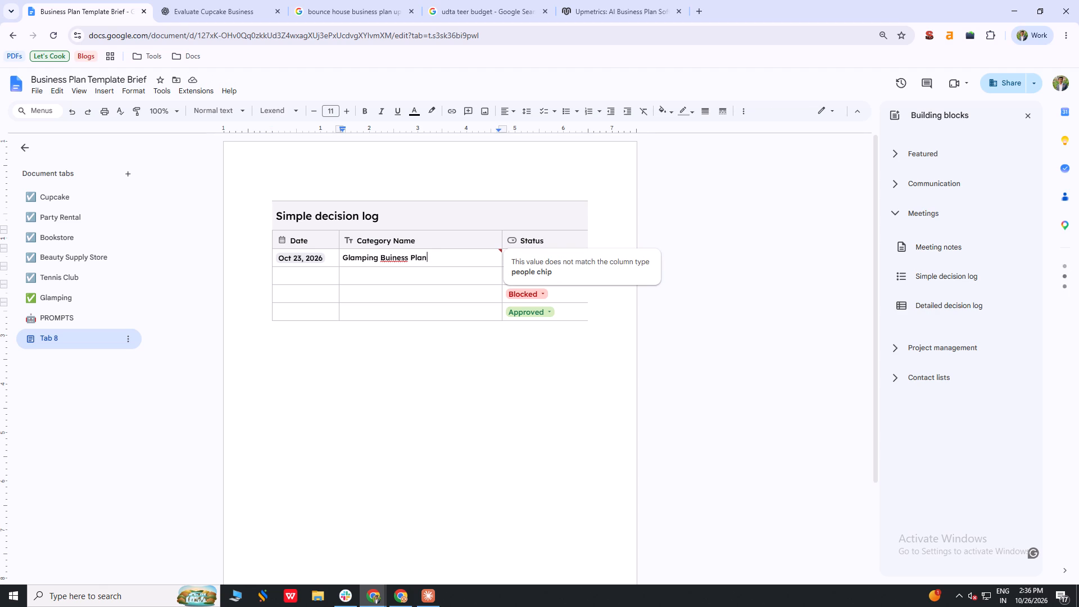
pyautogui.moveTo(450, 258); pyautogui.dragTo(351, 257)
pyautogui.click(399, 261)
pyautogui.click(459, 257)
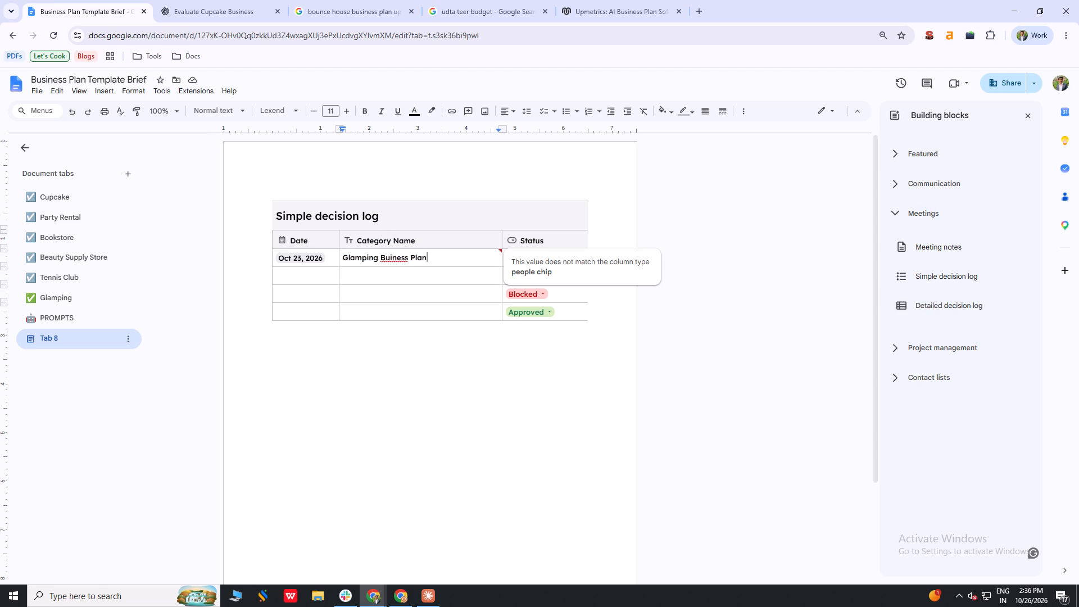
# Correct the misspelled word in the first Category Name entry to Business using the spelling suggestion.
pyautogui.click(393, 256)
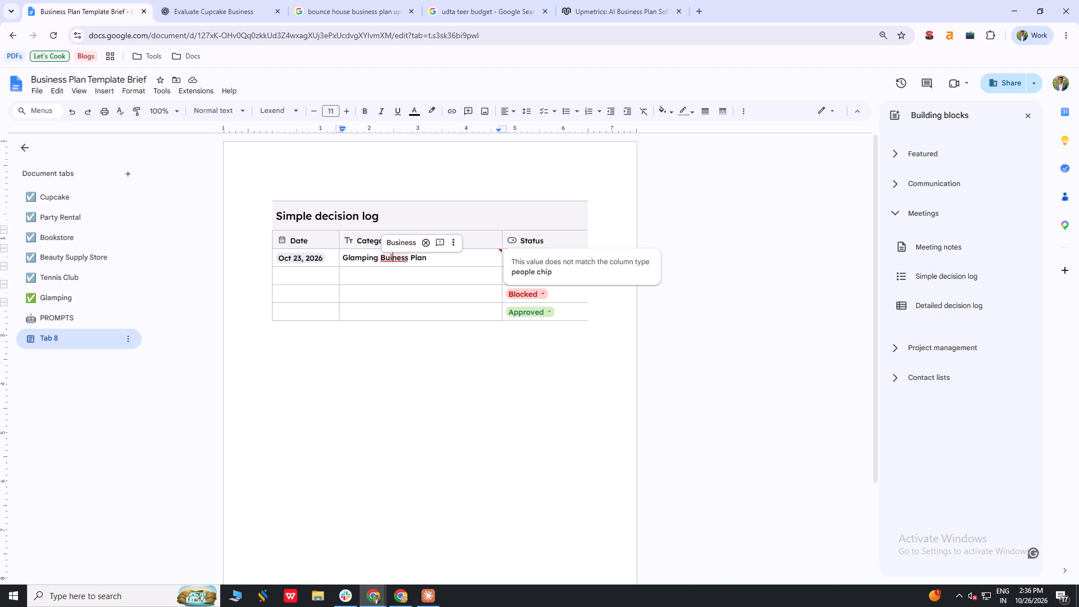
pyautogui.click(401, 239)
pyautogui.click(421, 382)
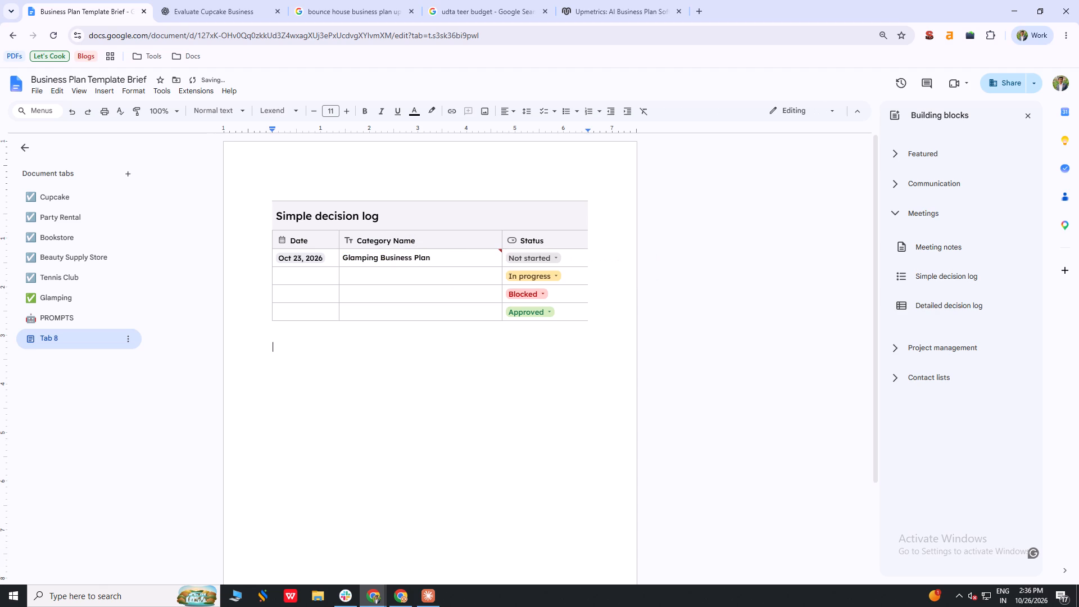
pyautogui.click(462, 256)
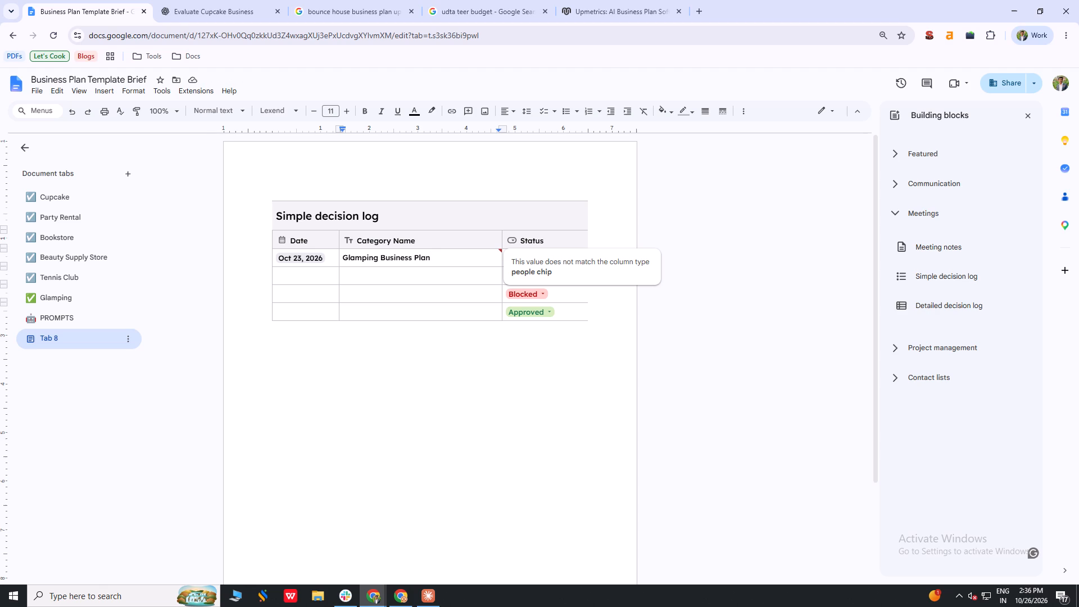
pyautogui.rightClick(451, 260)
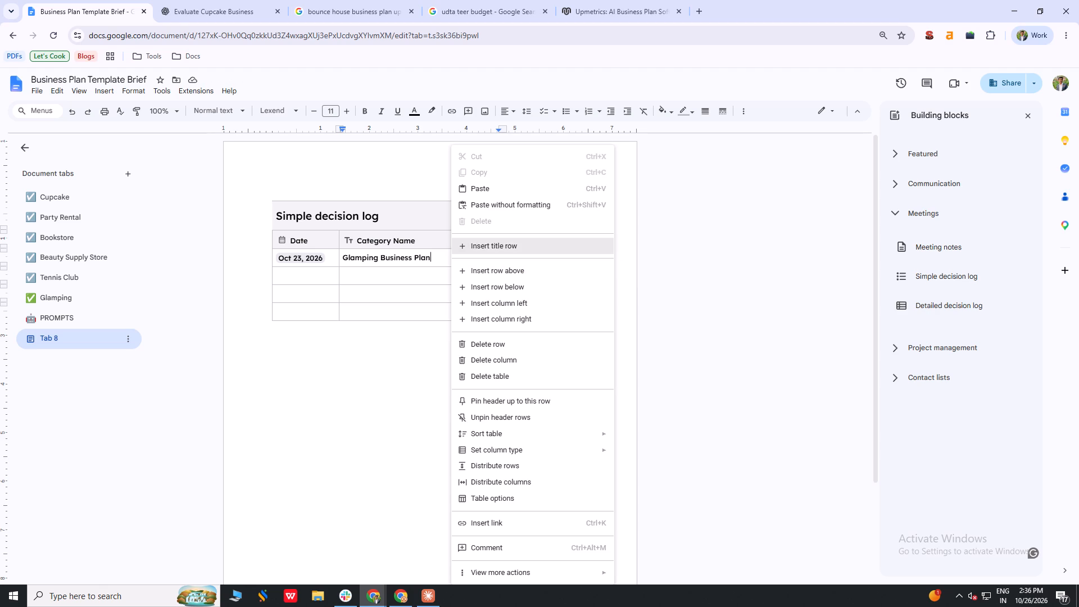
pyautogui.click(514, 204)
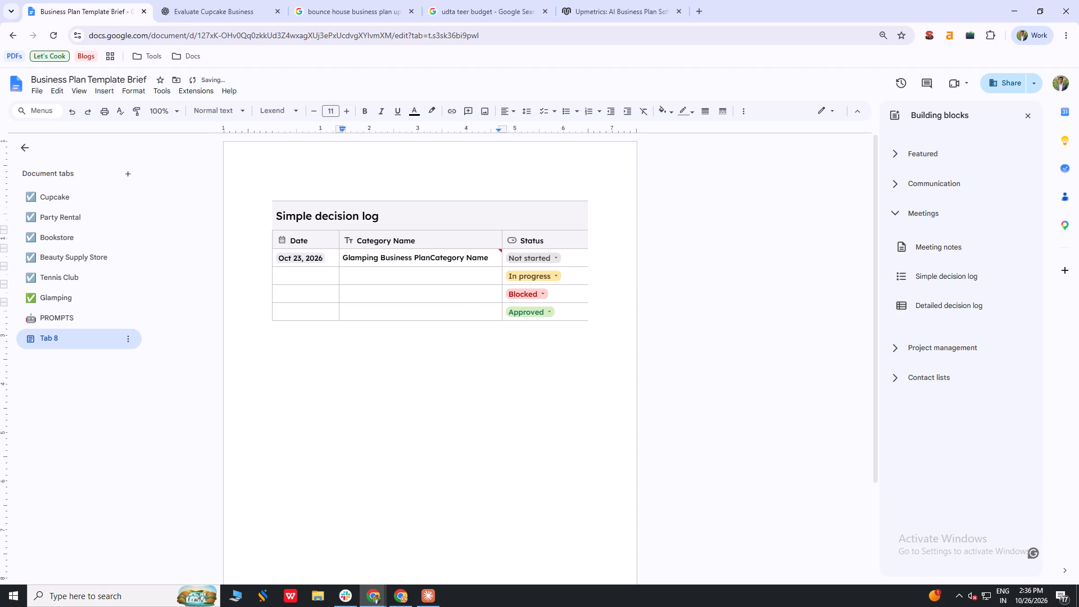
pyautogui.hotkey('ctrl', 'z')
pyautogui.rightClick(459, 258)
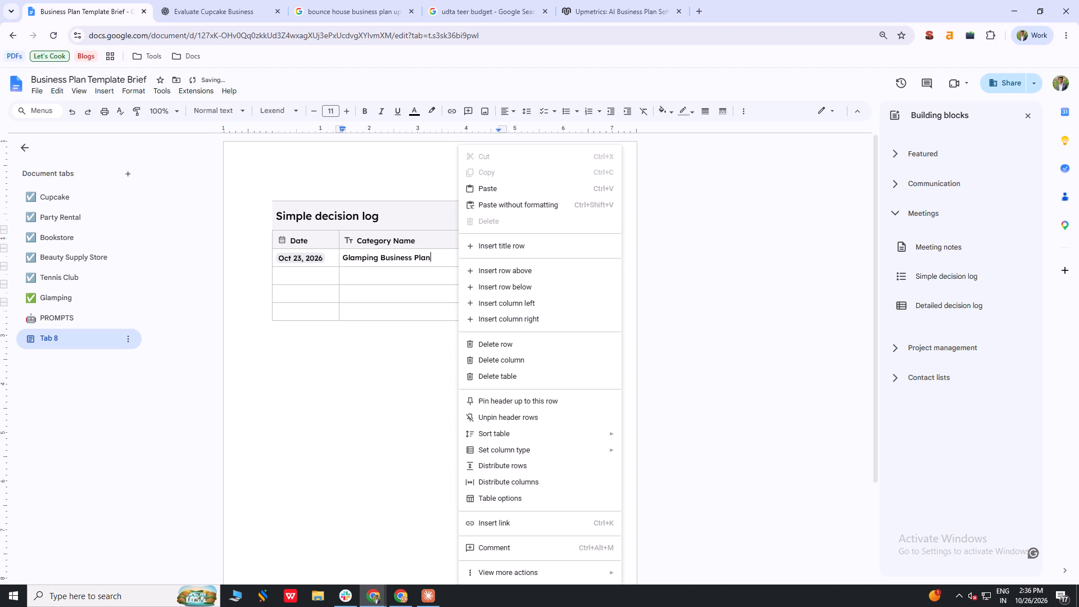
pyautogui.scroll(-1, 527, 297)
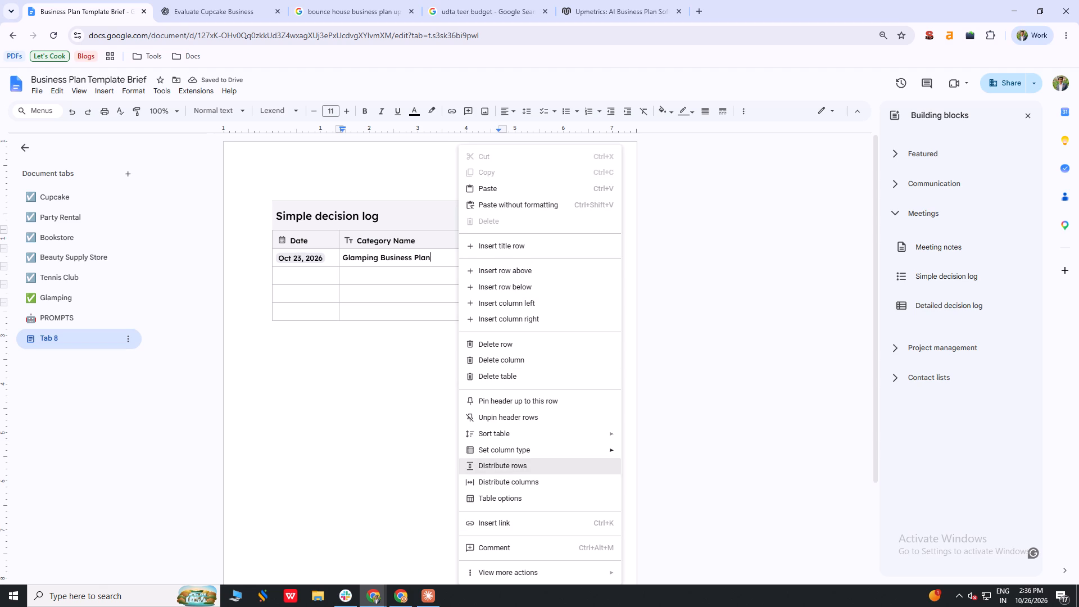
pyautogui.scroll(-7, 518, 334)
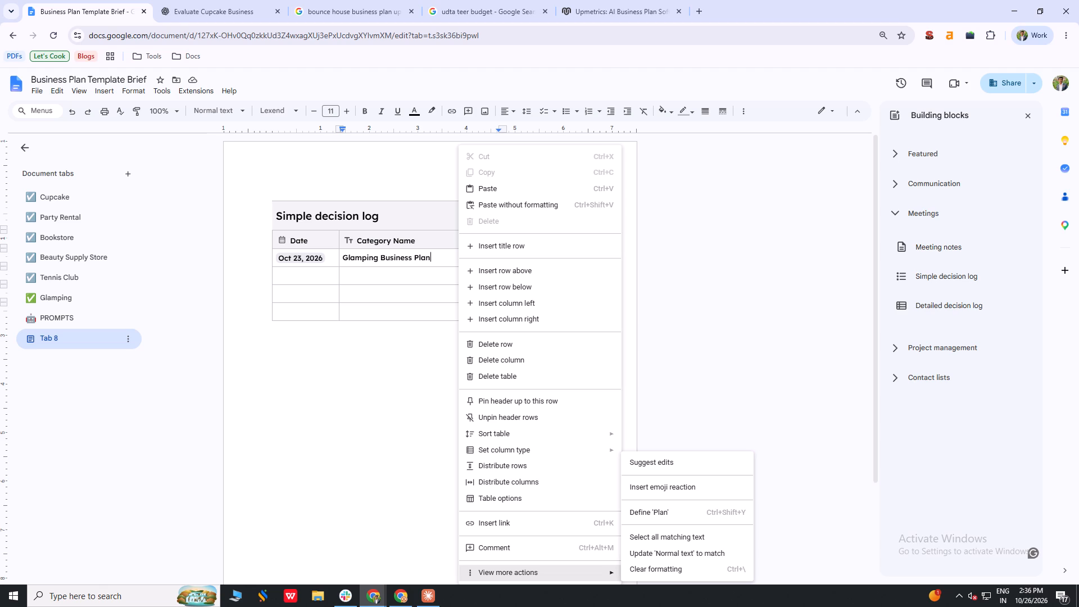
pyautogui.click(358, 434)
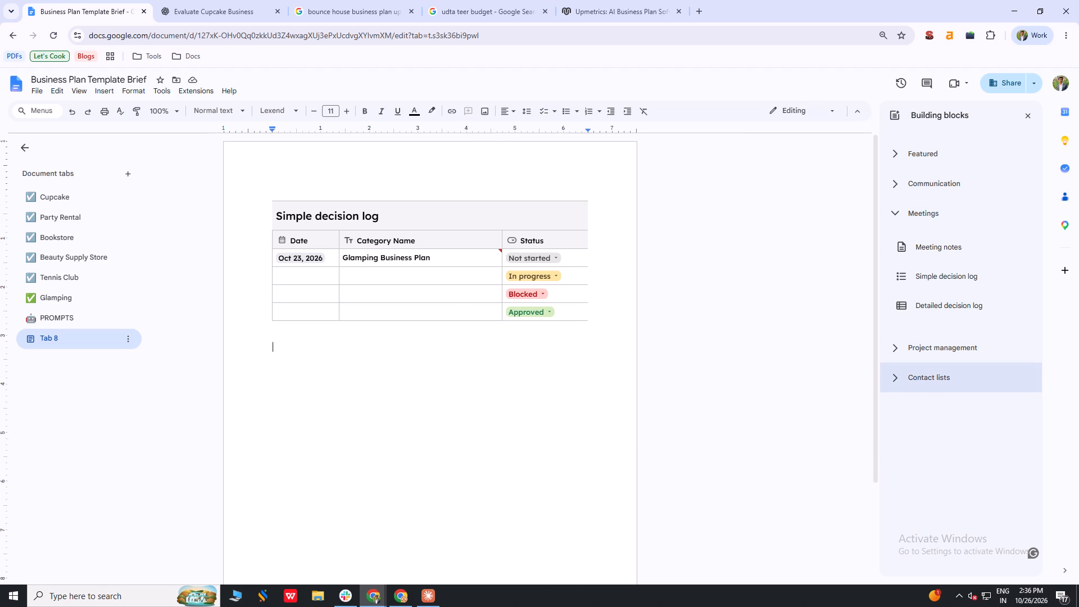
# Insert a Detailed decision log building block below the Simple decision log table.
pyautogui.click(946, 303)
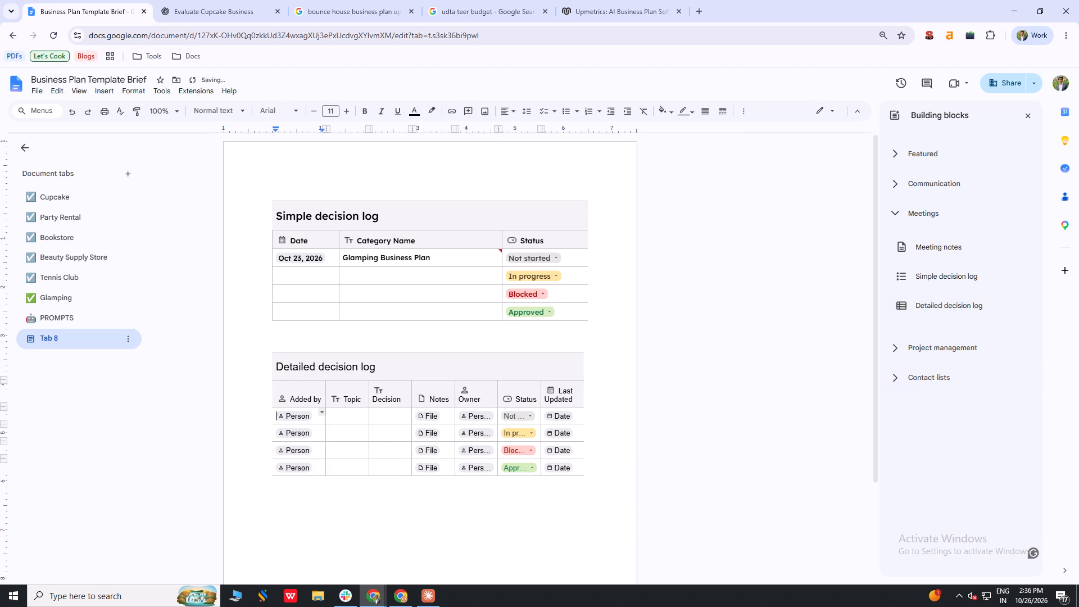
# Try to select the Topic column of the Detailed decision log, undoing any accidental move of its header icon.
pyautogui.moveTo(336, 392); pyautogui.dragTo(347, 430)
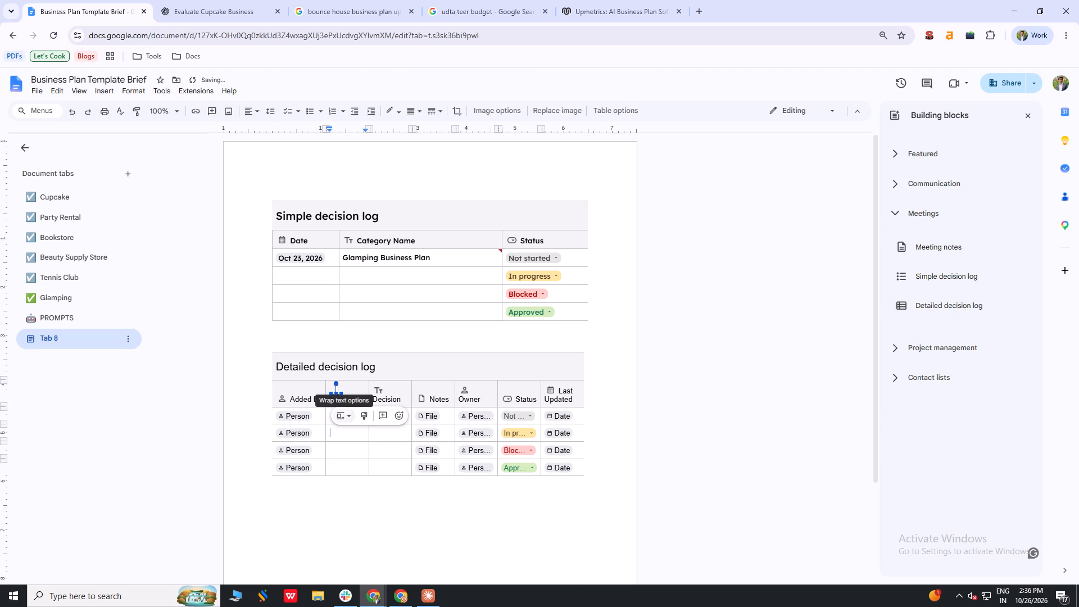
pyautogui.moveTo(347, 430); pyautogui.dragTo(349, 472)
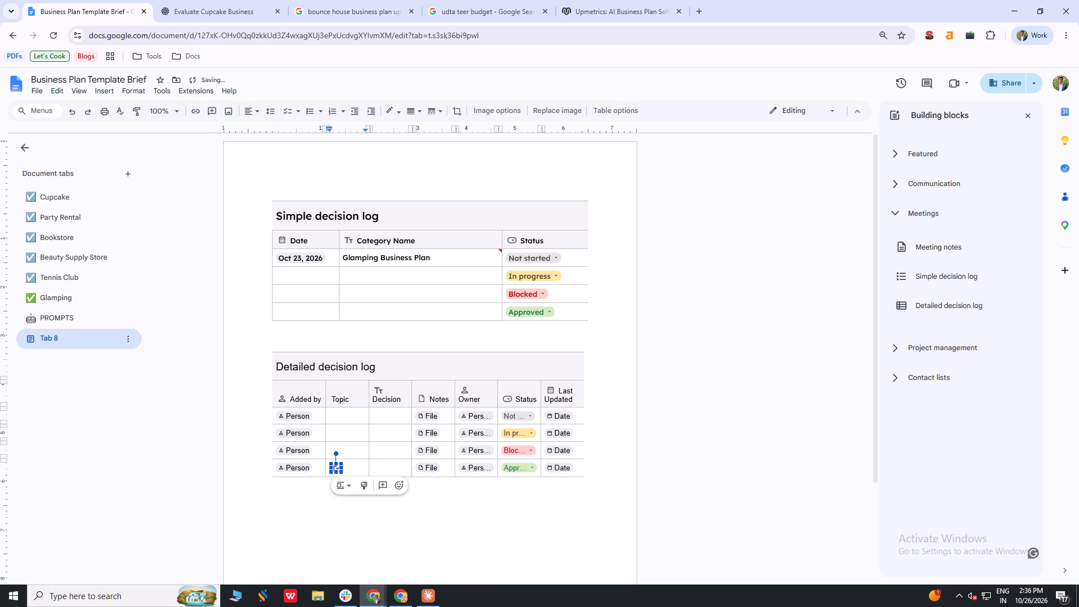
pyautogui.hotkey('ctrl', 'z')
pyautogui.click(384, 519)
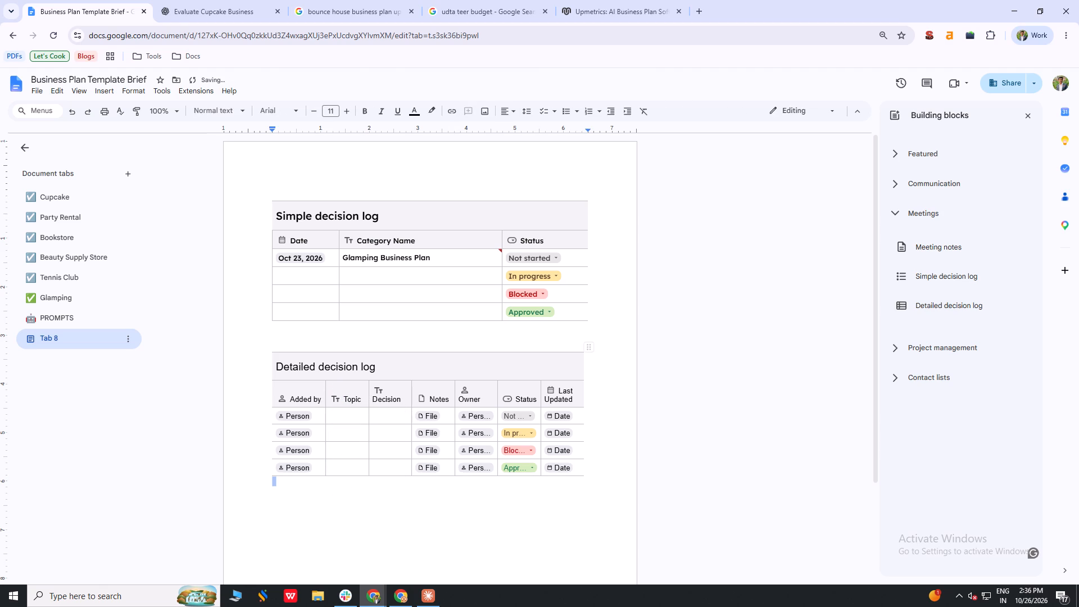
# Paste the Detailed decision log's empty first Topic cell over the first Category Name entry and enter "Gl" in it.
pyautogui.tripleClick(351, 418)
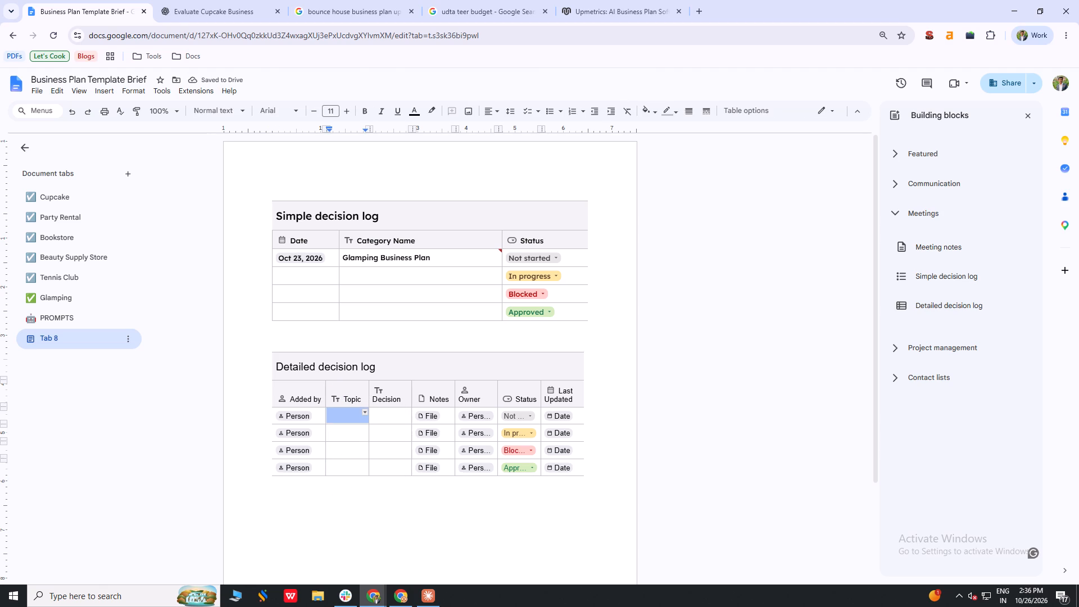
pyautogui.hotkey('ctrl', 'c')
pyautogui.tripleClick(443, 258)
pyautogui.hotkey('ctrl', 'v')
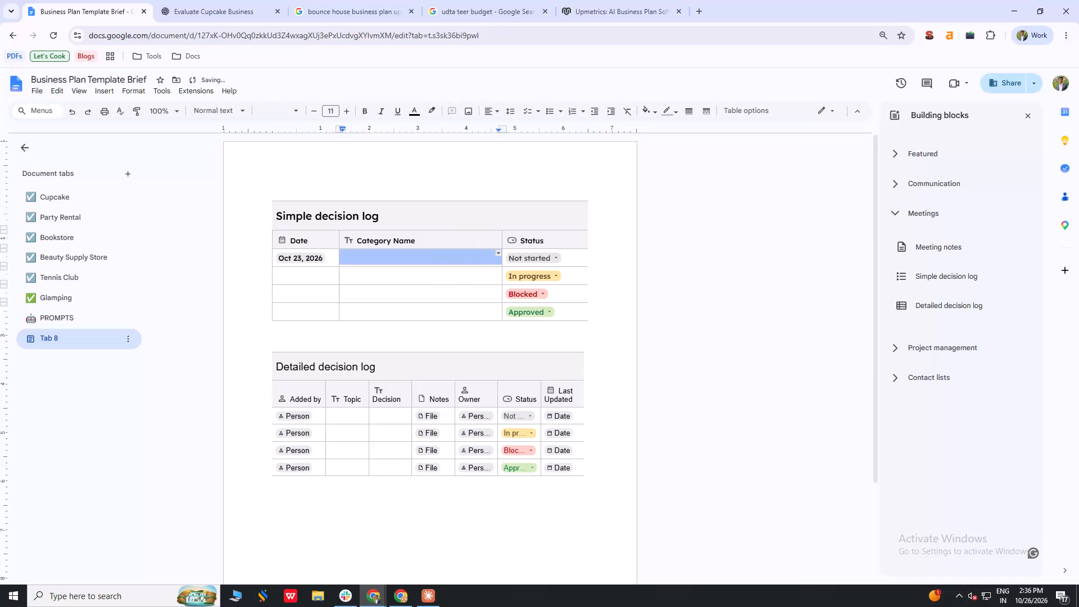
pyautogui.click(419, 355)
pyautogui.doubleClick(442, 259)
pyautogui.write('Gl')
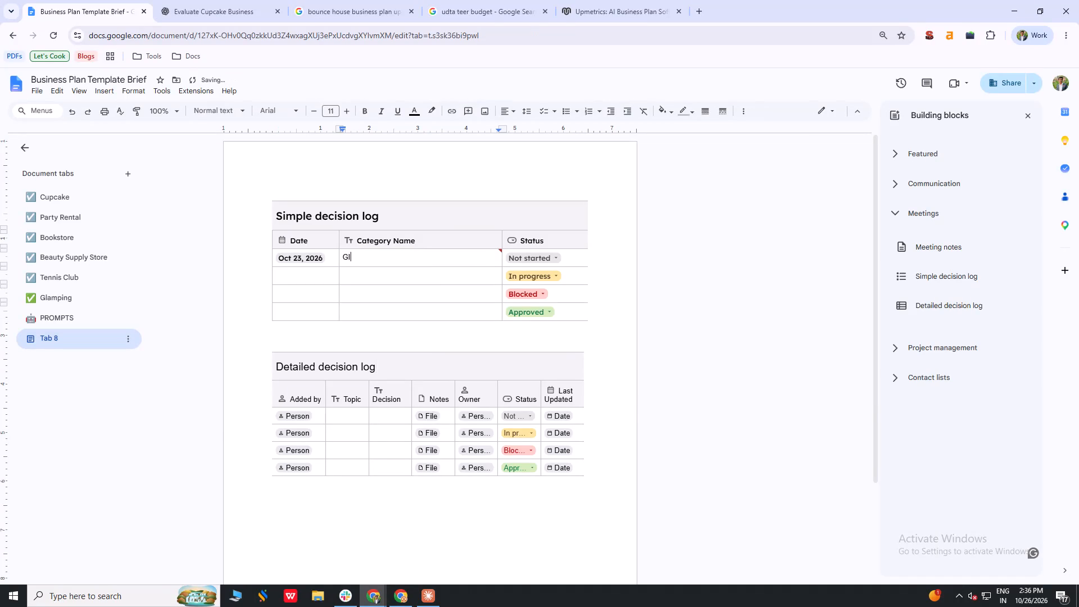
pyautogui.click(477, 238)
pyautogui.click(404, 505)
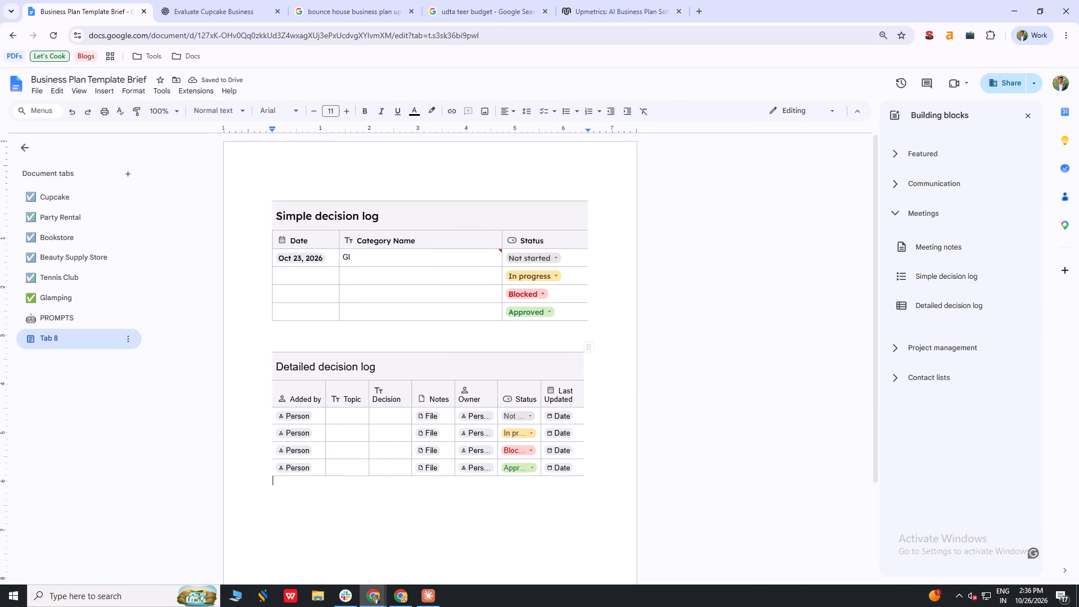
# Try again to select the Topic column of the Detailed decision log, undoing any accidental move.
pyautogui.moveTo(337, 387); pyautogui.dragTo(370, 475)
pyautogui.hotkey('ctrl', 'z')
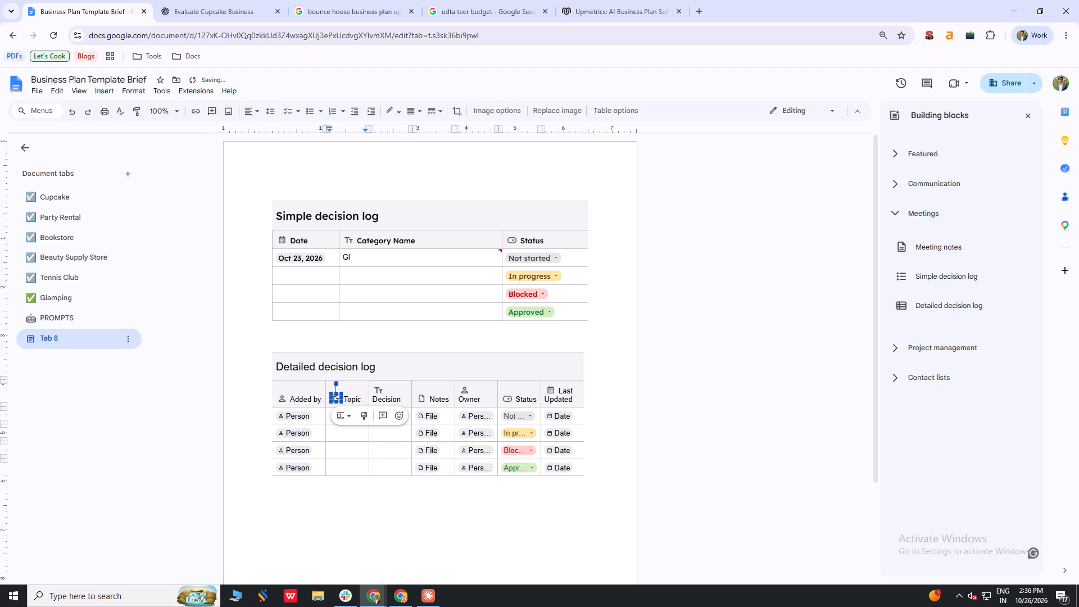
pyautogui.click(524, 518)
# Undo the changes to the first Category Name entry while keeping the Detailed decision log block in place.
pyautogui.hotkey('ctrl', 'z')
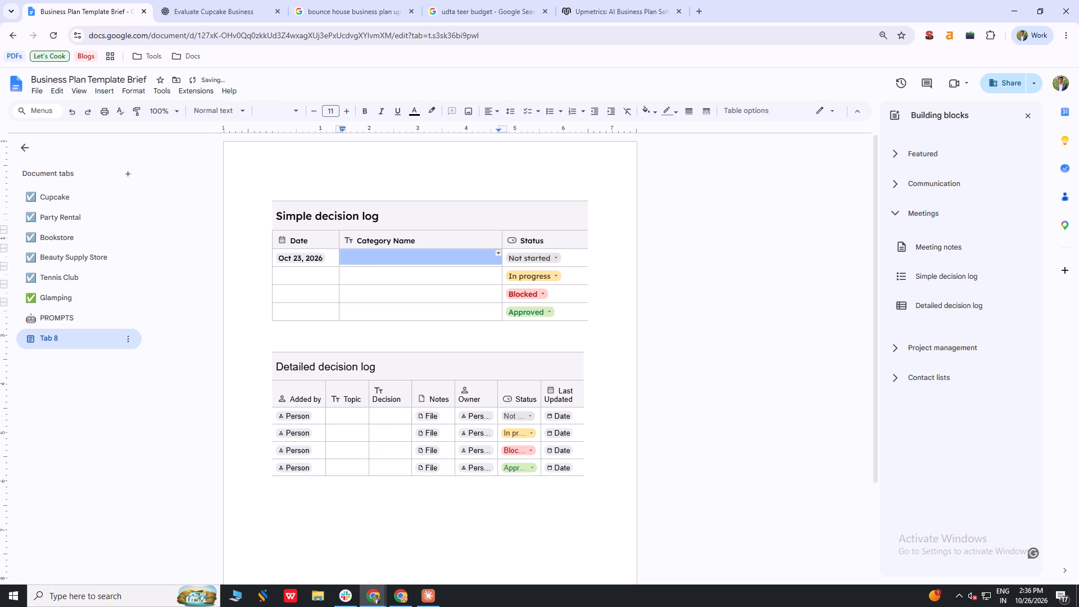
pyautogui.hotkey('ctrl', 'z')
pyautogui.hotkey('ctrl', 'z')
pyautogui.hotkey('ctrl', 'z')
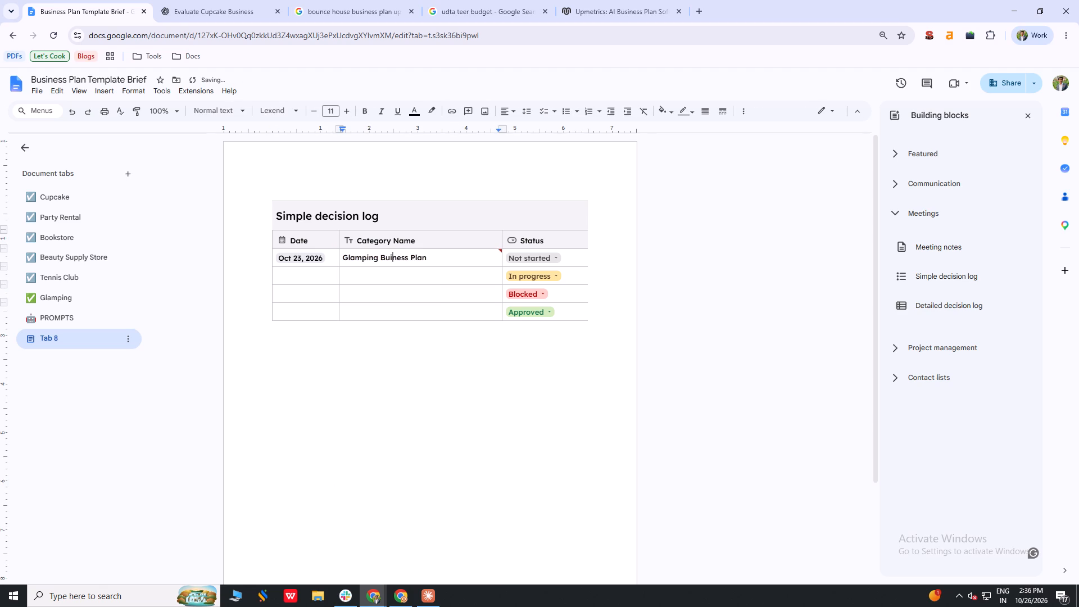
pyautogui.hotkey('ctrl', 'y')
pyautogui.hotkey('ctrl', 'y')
# Insert another Simple decision log building block below the Detailed decision log.
pyautogui.moveTo(313, 334); pyautogui.dragTo(497, 456)
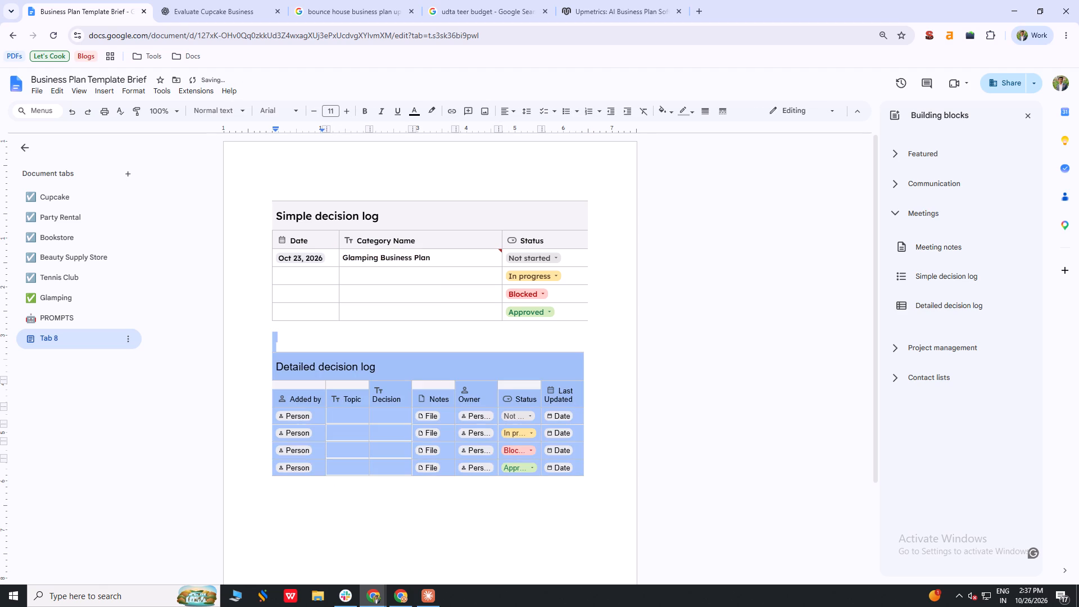
pyautogui.click(616, 530)
pyautogui.press('Return')
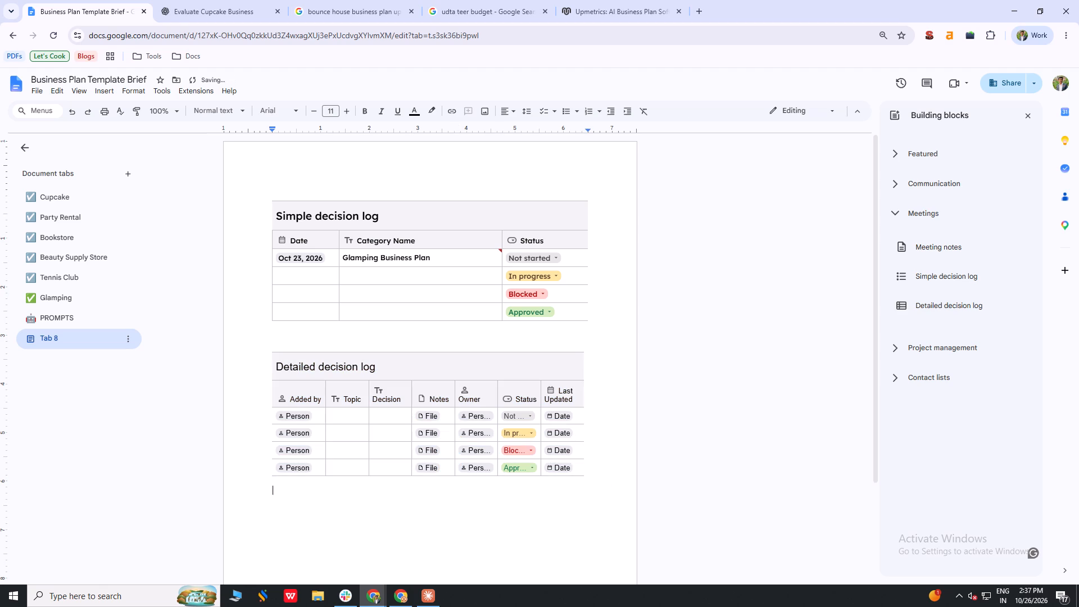
pyautogui.click(949, 273)
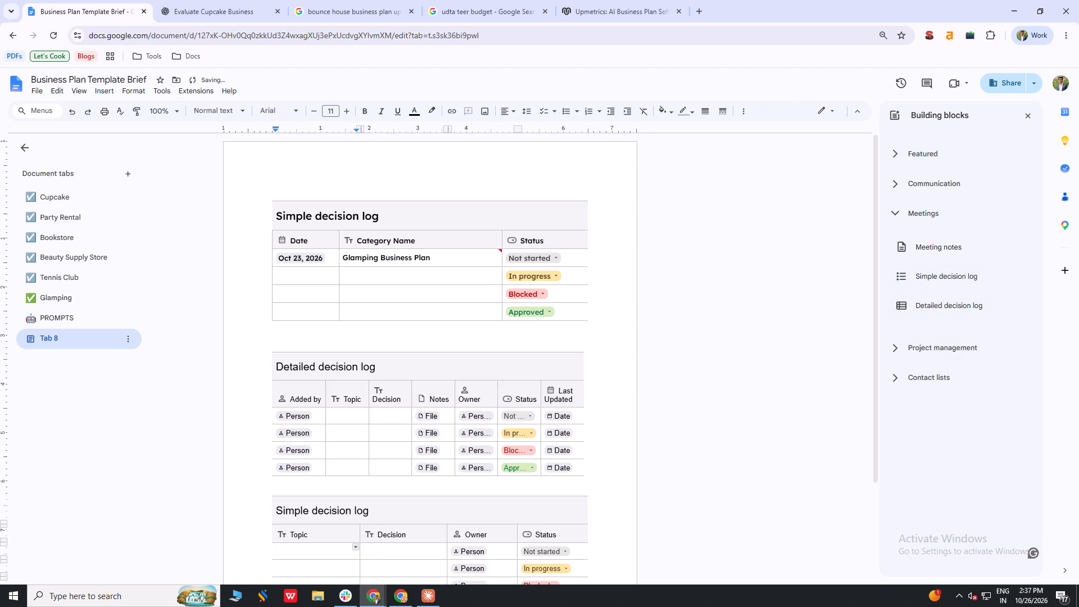
# Begin the first Decision entry of the new Simple decision log with the letter G.
pyautogui.scroll(-1, 422, 406)
pyautogui.click(397, 441)
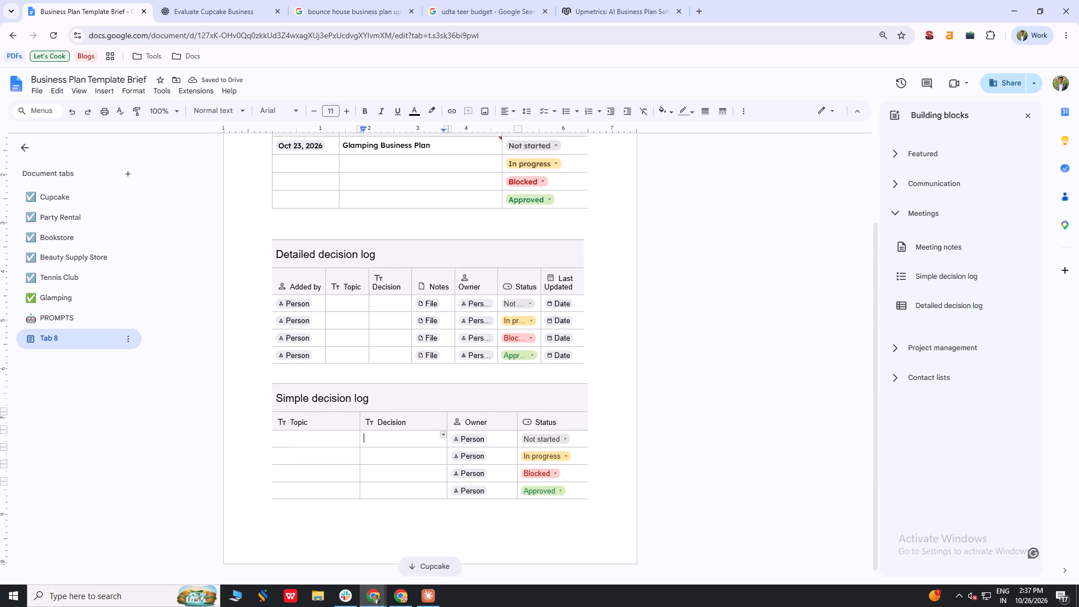
pyautogui.hotkey('shift', 'g')
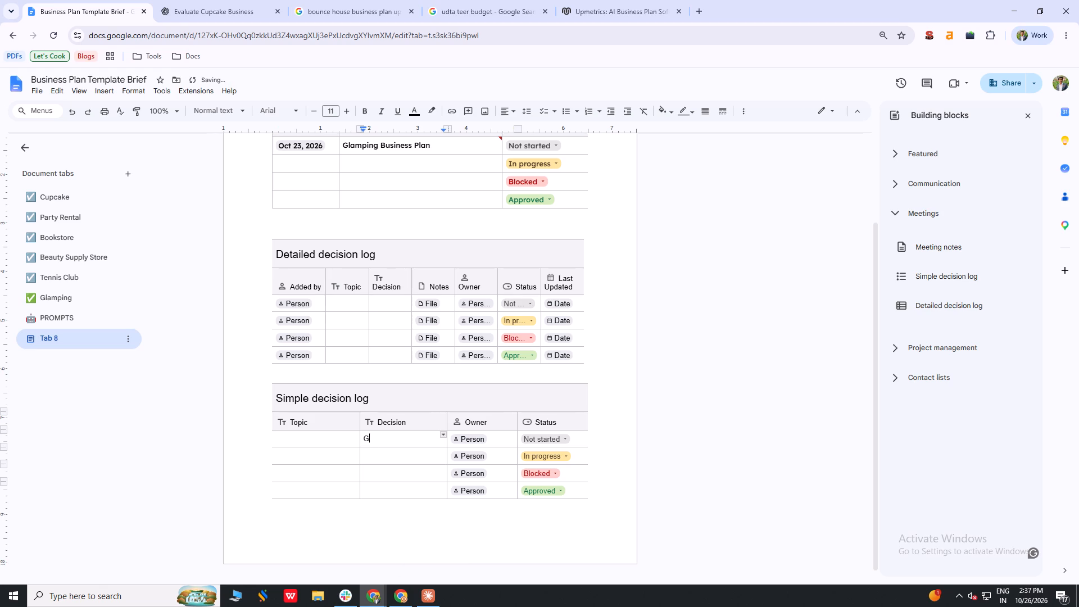
# Compare the new Simple decision log's columns with those of the tables above it.
pyautogui.scroll(1, 407, 463)
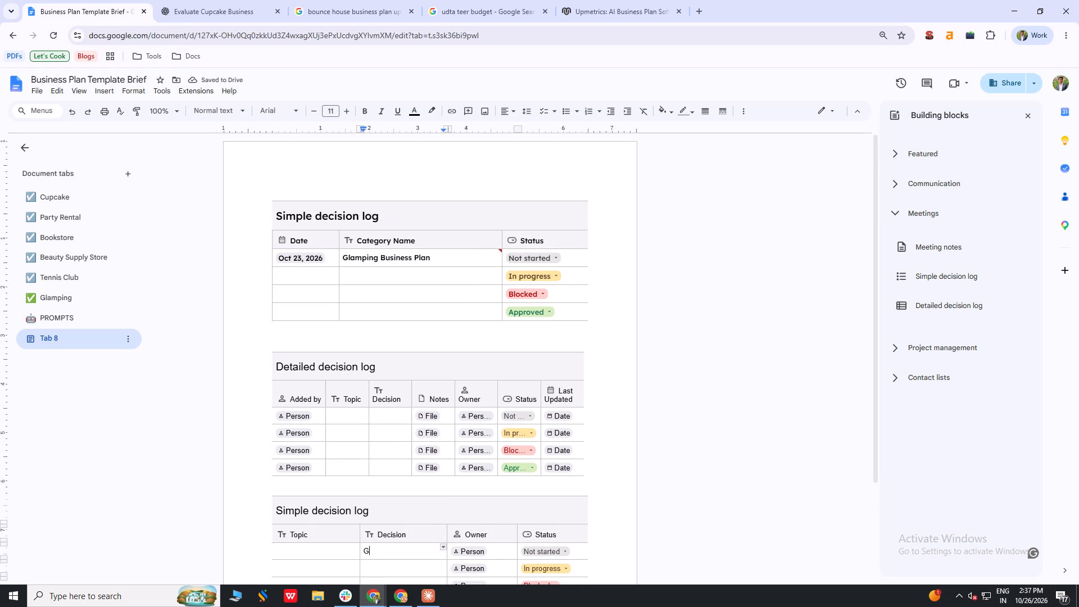
pyautogui.scroll(-1, 401, 449)
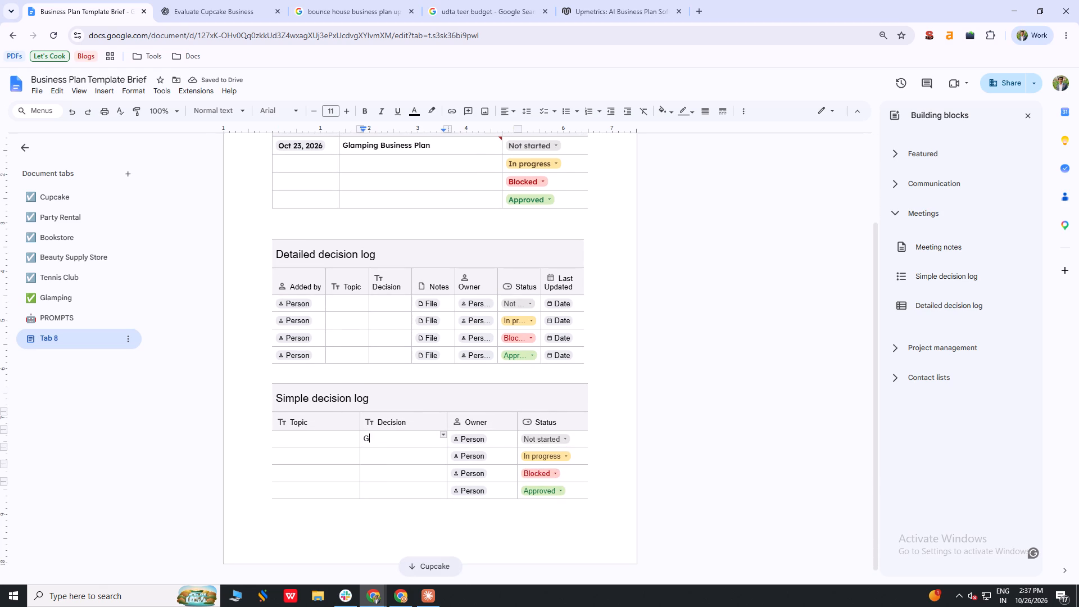
pyautogui.scroll(1, 353, 487)
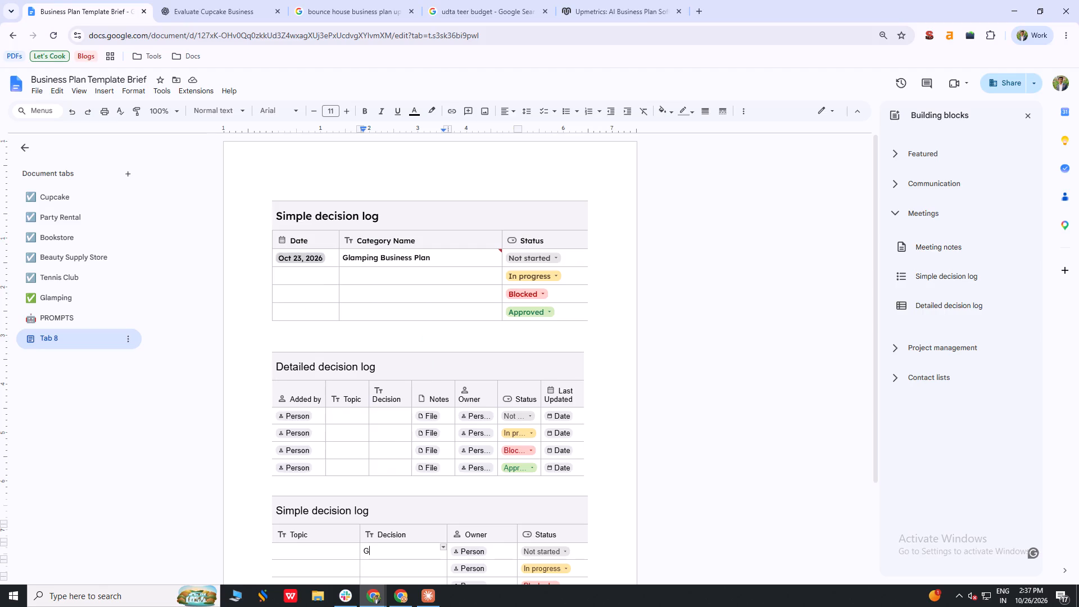
pyautogui.click(401, 353)
pyautogui.scroll(-1, 420, 328)
pyautogui.scroll(1, 458, 442)
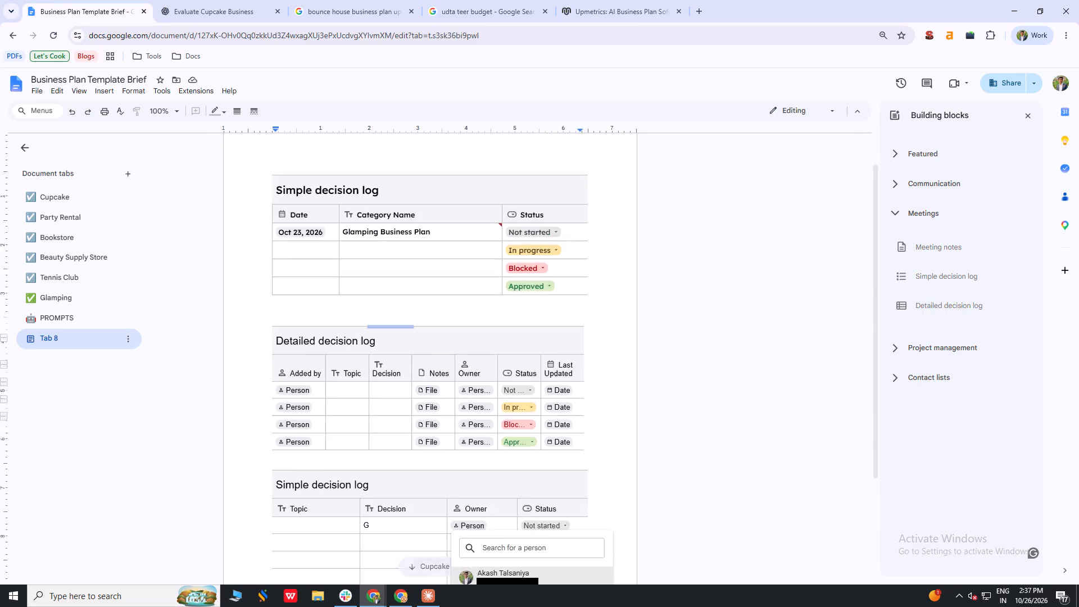
pyautogui.scroll(-1, 458, 442)
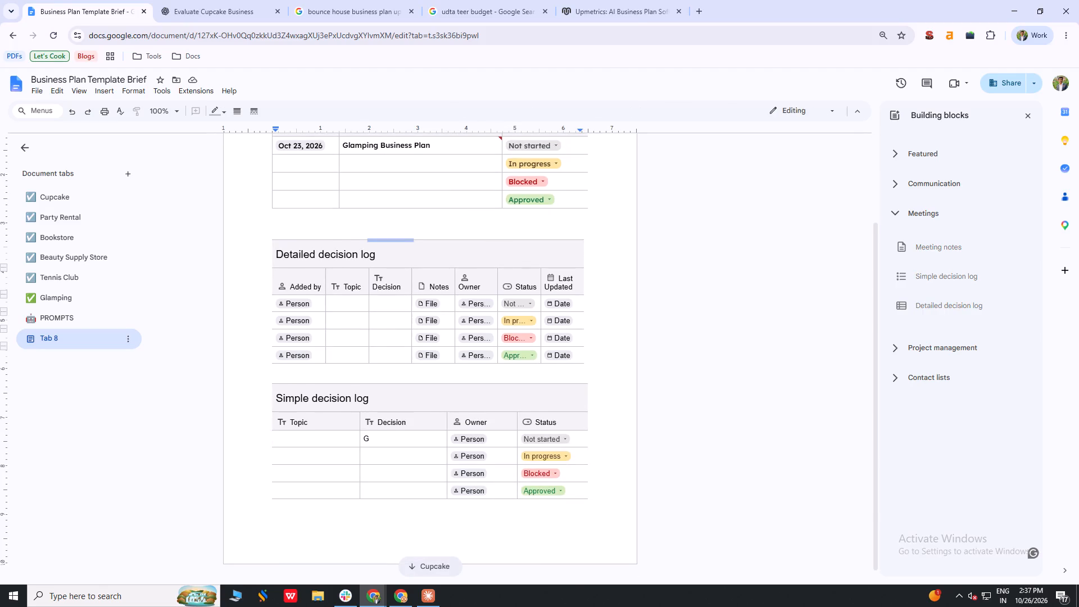
# Insert a column before the Topic column in the new Simple decision log.
pyautogui.click(316, 420)
pyautogui.rightClick(316, 420)
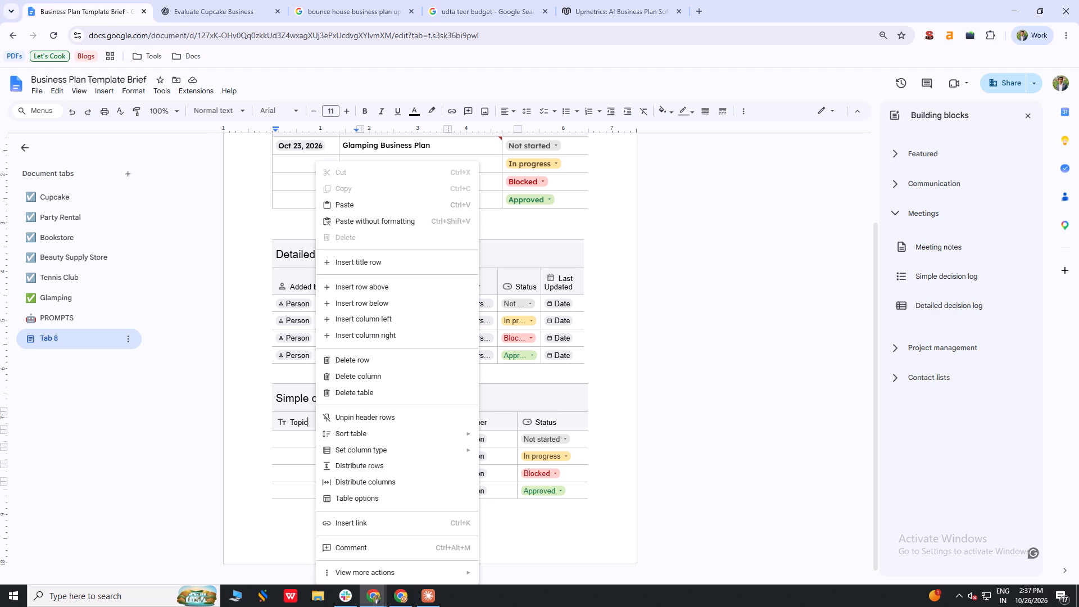
pyautogui.click(382, 316)
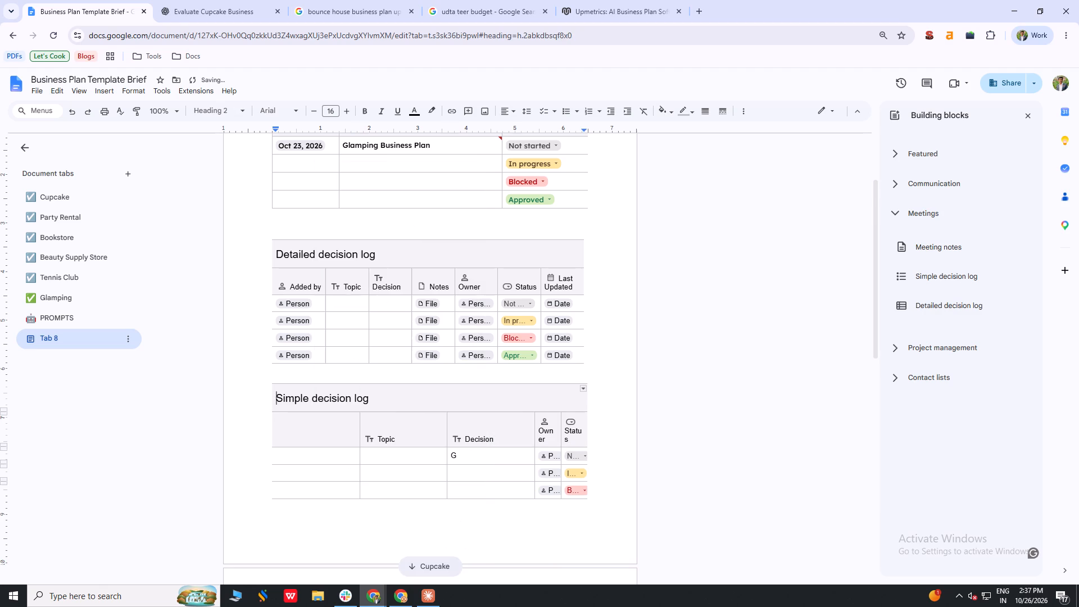
pyautogui.click(309, 437)
# Copy the Date header and Oct 23, 2026 cell from the first table into the new table's empty first column.
pyautogui.scroll(1, 298, 352)
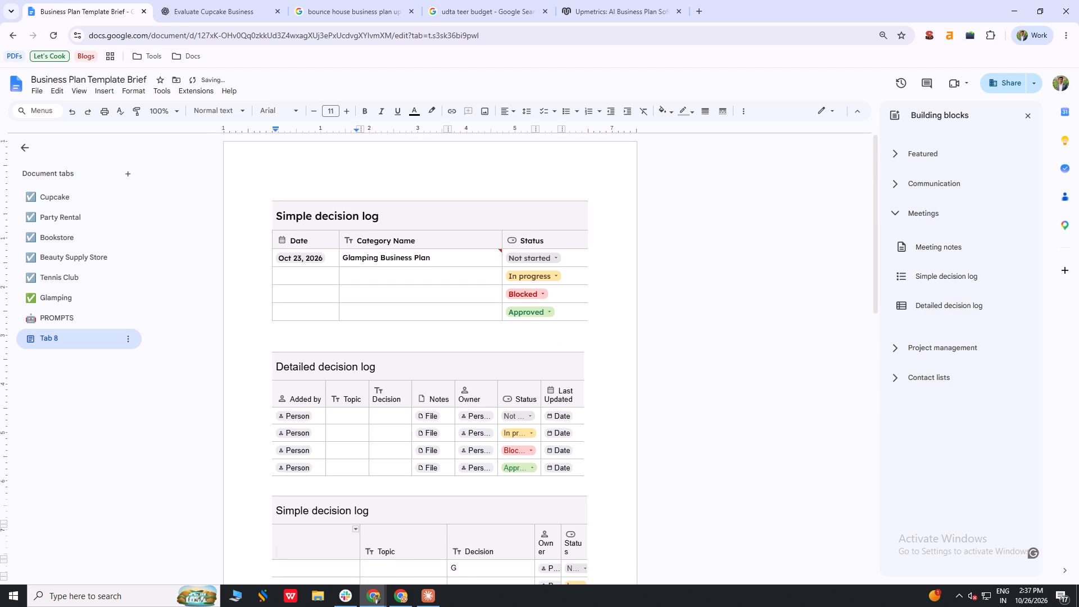
pyautogui.moveTo(334, 258); pyautogui.dragTo(277, 242)
pyautogui.hotkey('ctrl', 'c')
pyautogui.scroll(-1, 391, 427)
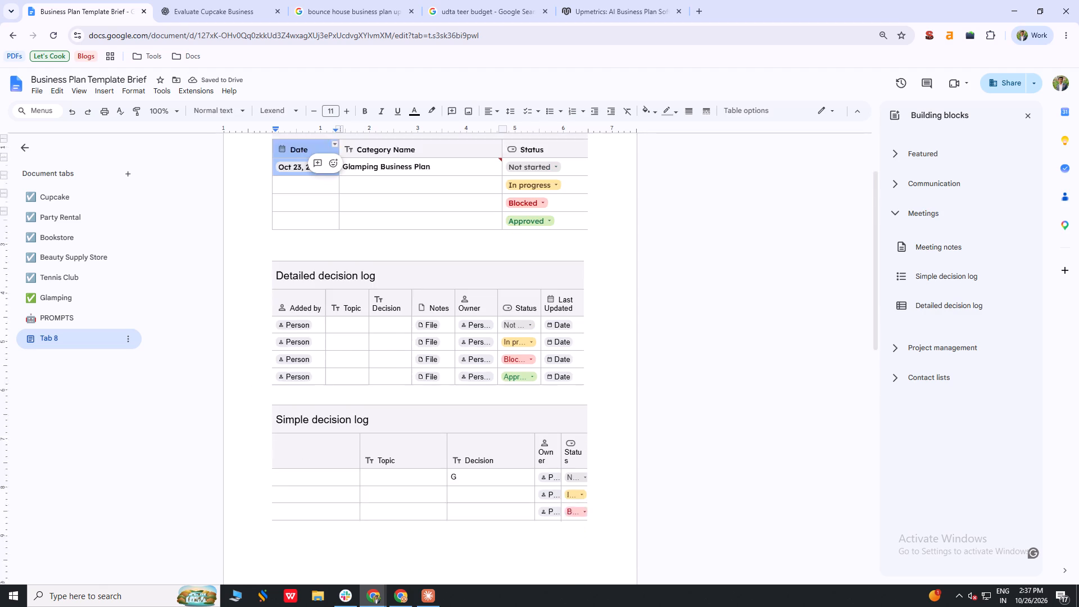
pyautogui.click(311, 424)
pyautogui.hotkey('ctrl', 'v')
pyautogui.click(421, 483)
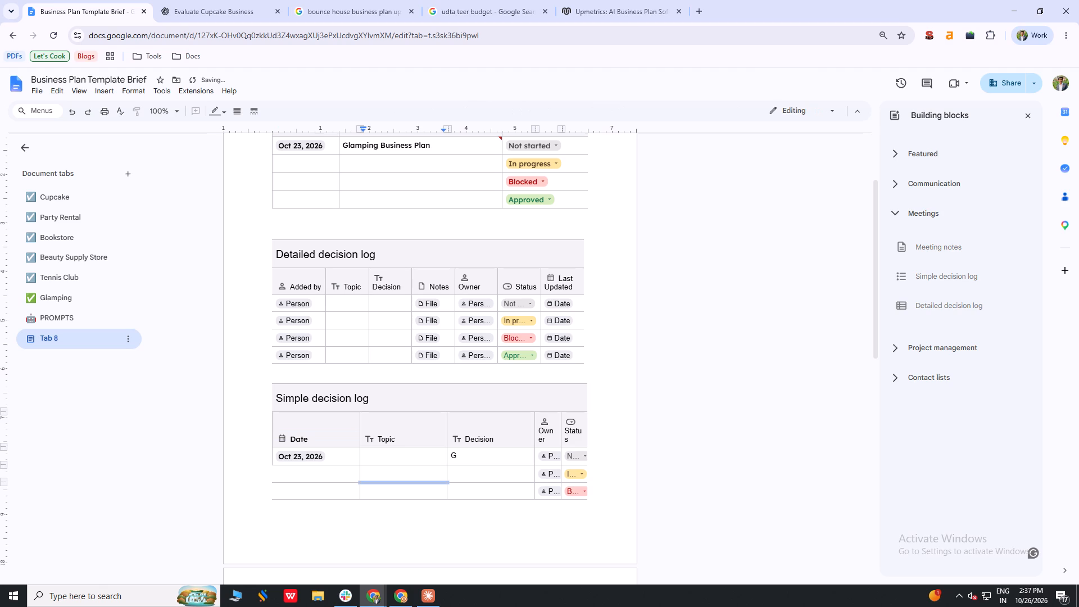
# Complete the first Decision entry in the new Simple decision log as "Glamping business plan".
pyautogui.click(552, 424)
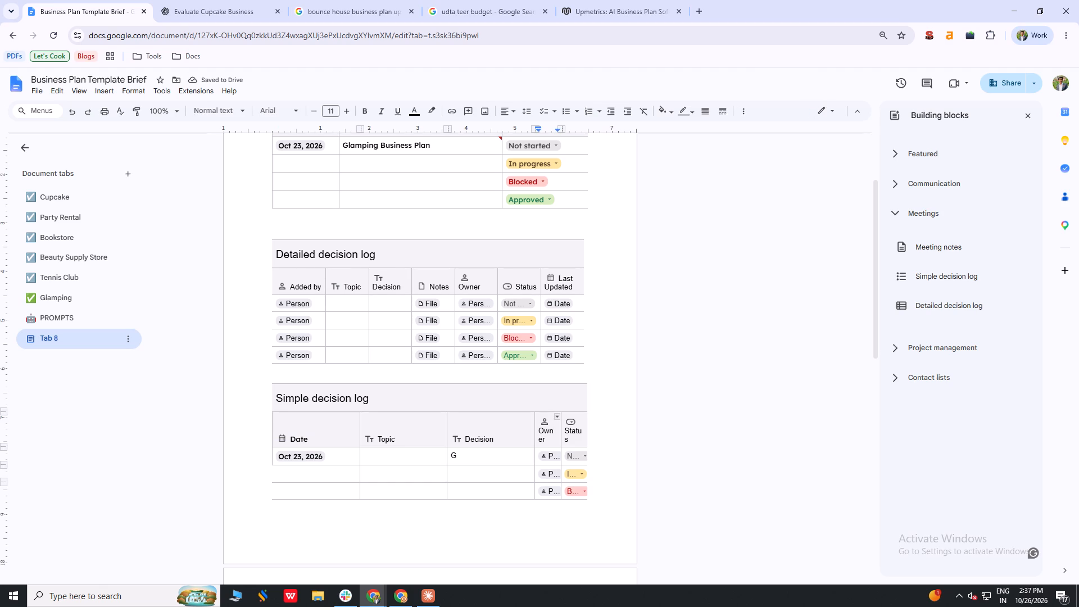
pyautogui.click(476, 459)
pyautogui.write('lamping busines')
pyautogui.press('space')
pyautogui.press('BackSpace')
pyautogui.write('s plan')
pyautogui.press('Return')
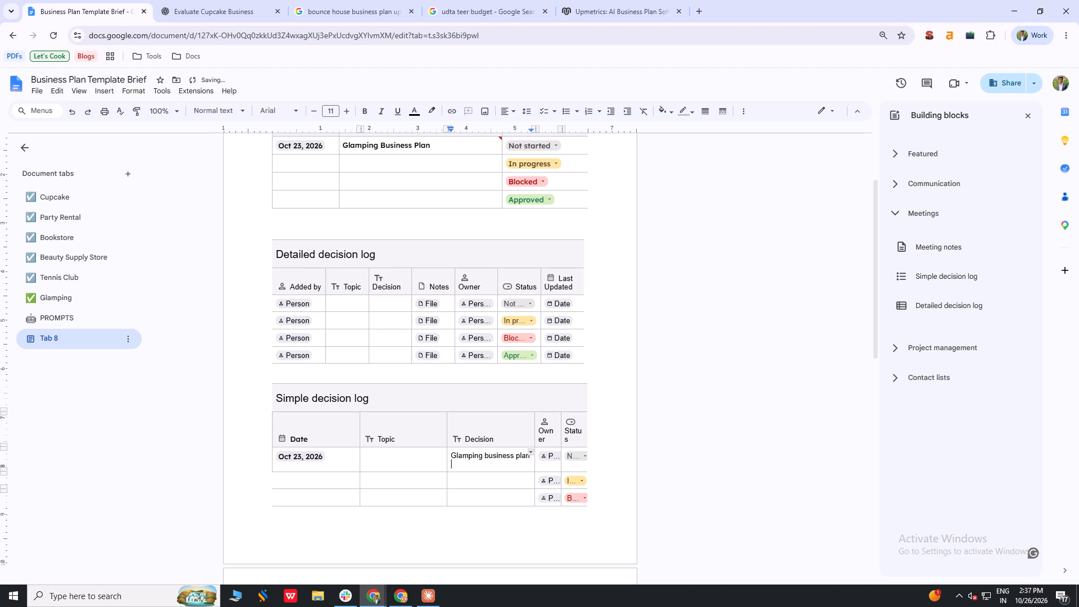
pyautogui.press('BackSpace')
# Copy "Glamping business plan" from the first Decision cell into the first Topic cell of the same row.
pyautogui.press('Up')
pyautogui.press('Down')
pyautogui.hotkey('ctrl', 'Right')
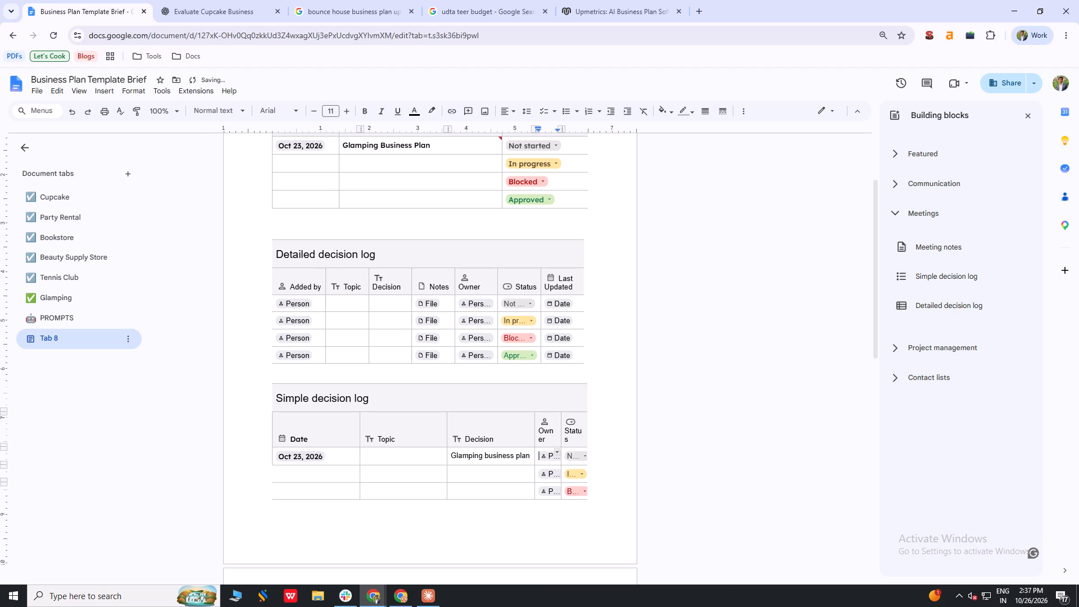
pyautogui.hotkey('ctrl', 'Left')
pyautogui.hotkey('ctrl', 'shift', 'Left')
pyautogui.hotkey('ctrl', 'shift', 'Left')
pyautogui.hotkey('ctrl', 'shift', 'Left')
pyautogui.hotkey('ctrl', 'c')
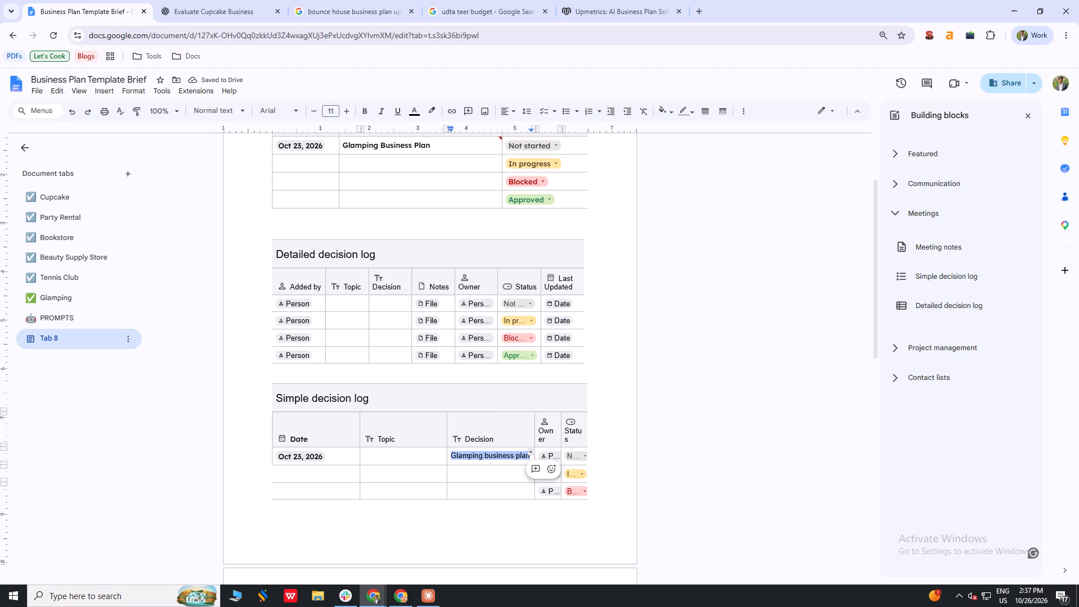
pyautogui.press('Left')
pyautogui.press('Left')
pyautogui.press('Right')
pyautogui.hotkey('ctrl', 'v')
pyautogui.press('Return')
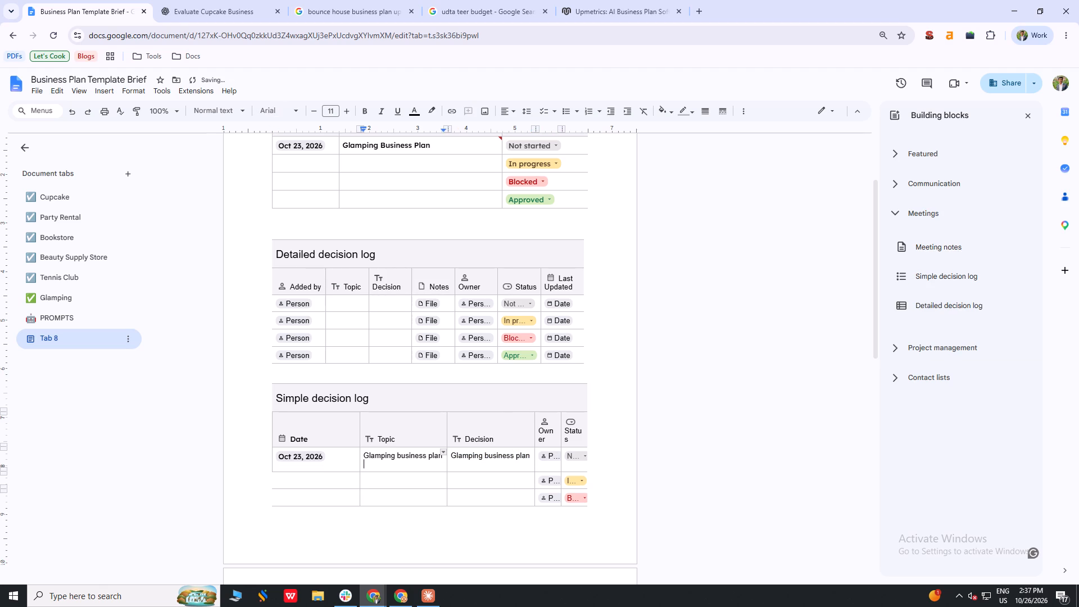
pyautogui.press('BackSpace')
pyautogui.click(498, 545)
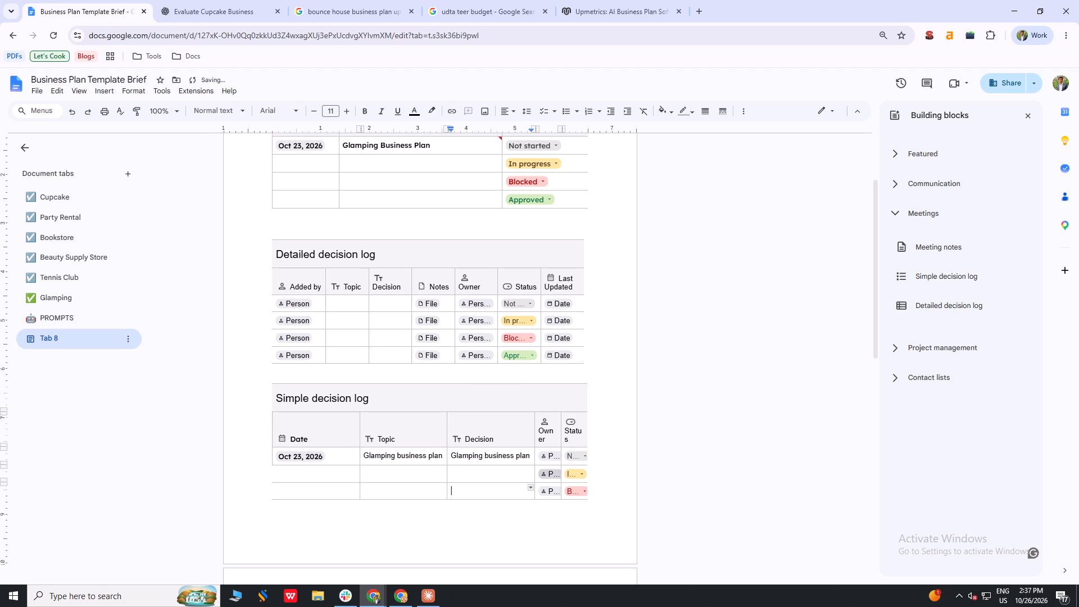
# Delete the Owner column from the new Simple decision log.
pyautogui.click(553, 427)
pyautogui.rightClick(551, 427)
pyautogui.scroll(-4, 588, 280)
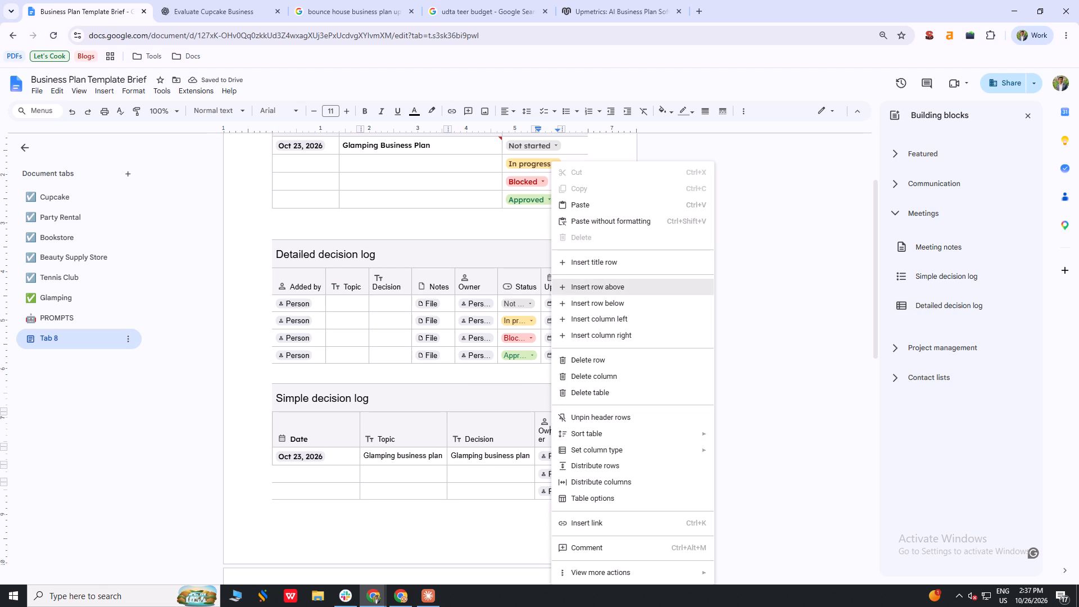
pyautogui.click(616, 375)
pyautogui.click(517, 532)
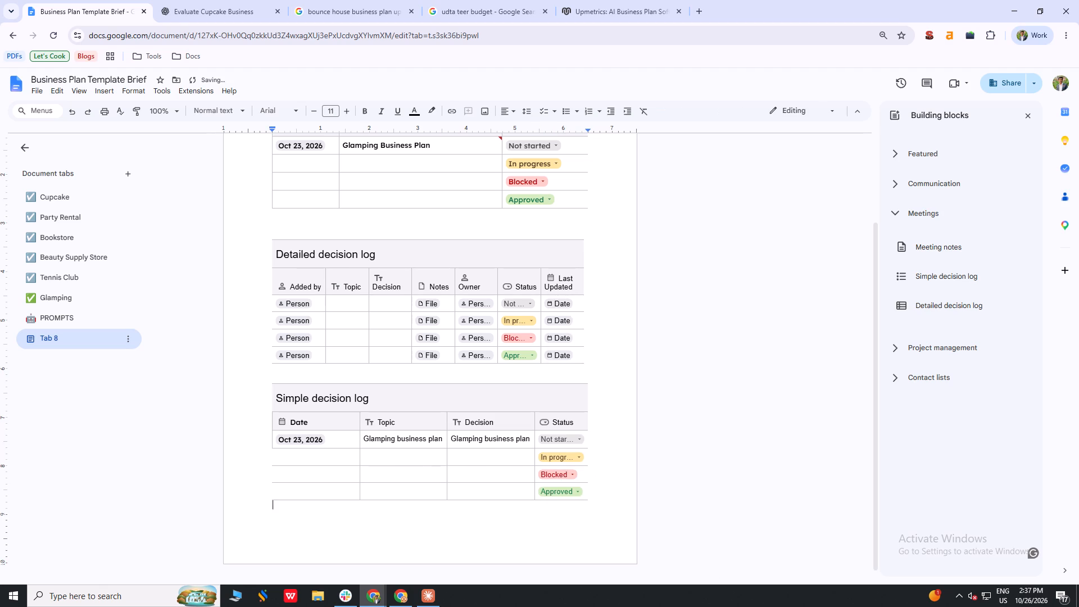
# Delete the Decision column from the new Simple decision log, keeping Date, Topic and Status.
pyautogui.click(506, 423)
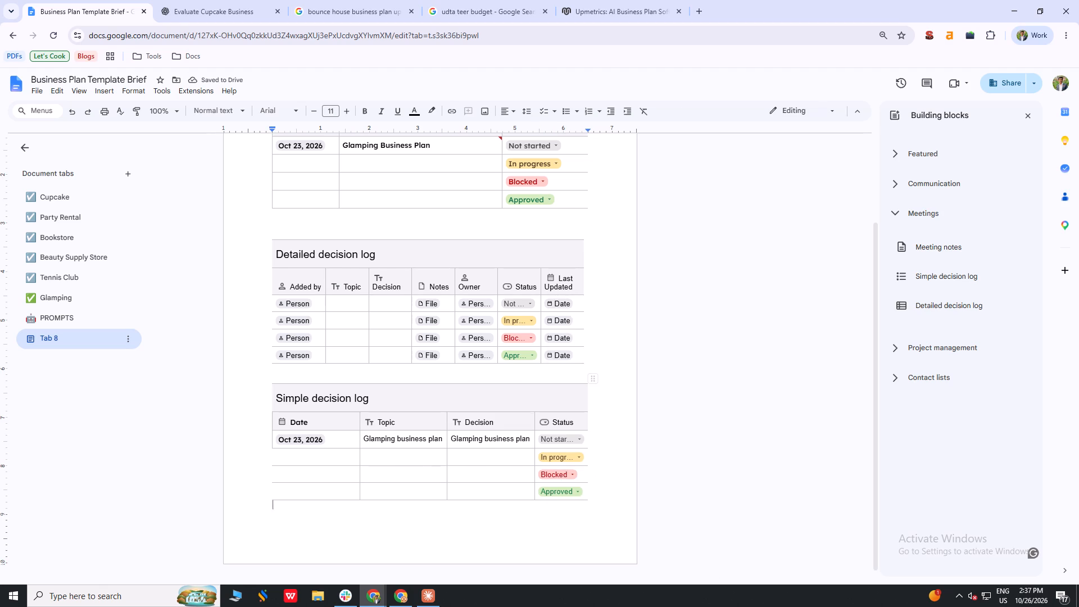
pyautogui.rightClick(506, 423)
pyautogui.scroll(-6, 523, 394)
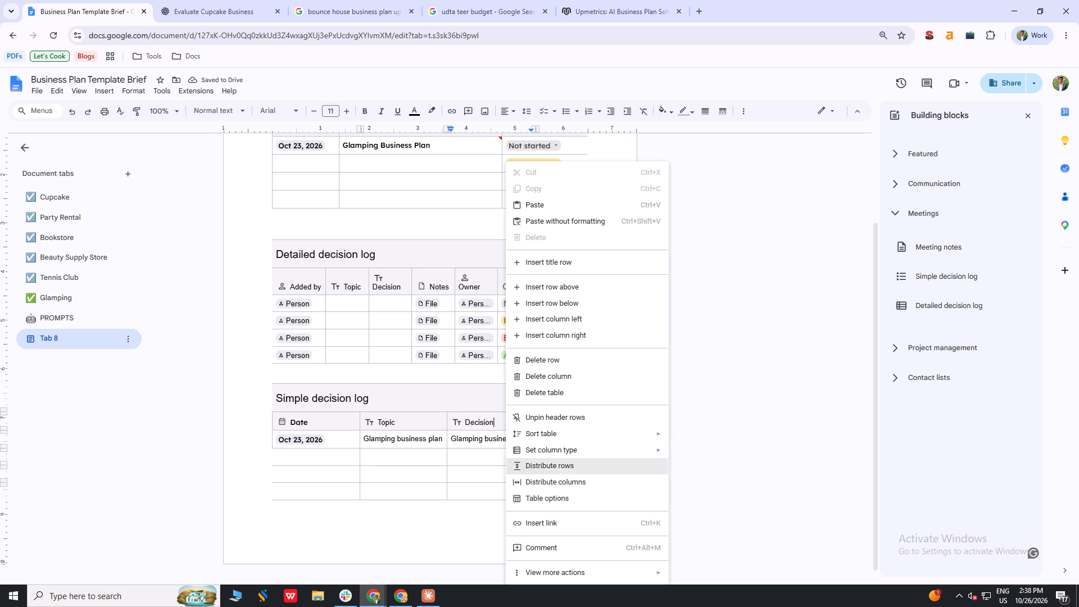
pyautogui.click(563, 377)
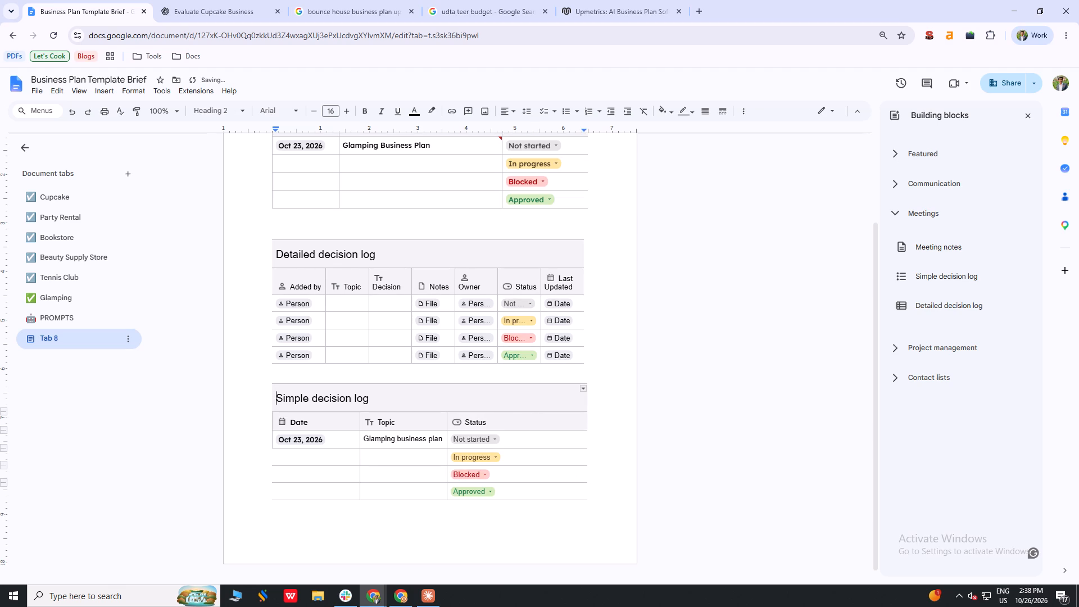
# Set the font of the entire new Simple decision log, including its title row, to Lexend Medium.
pyautogui.moveTo(539, 492); pyautogui.dragTo(297, 388)
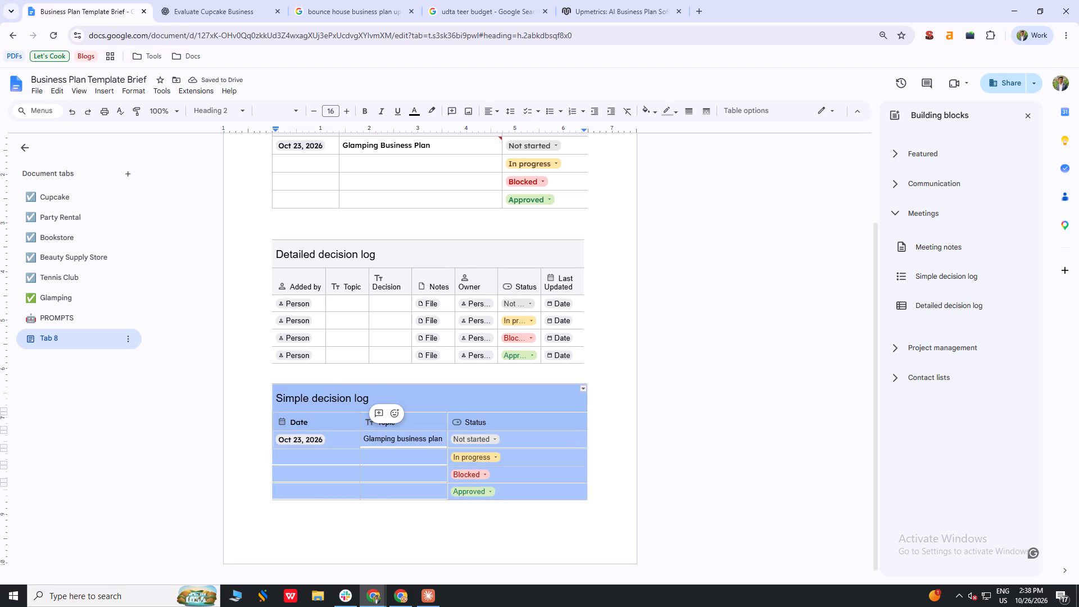
pyautogui.click(282, 112)
pyautogui.click(423, 242)
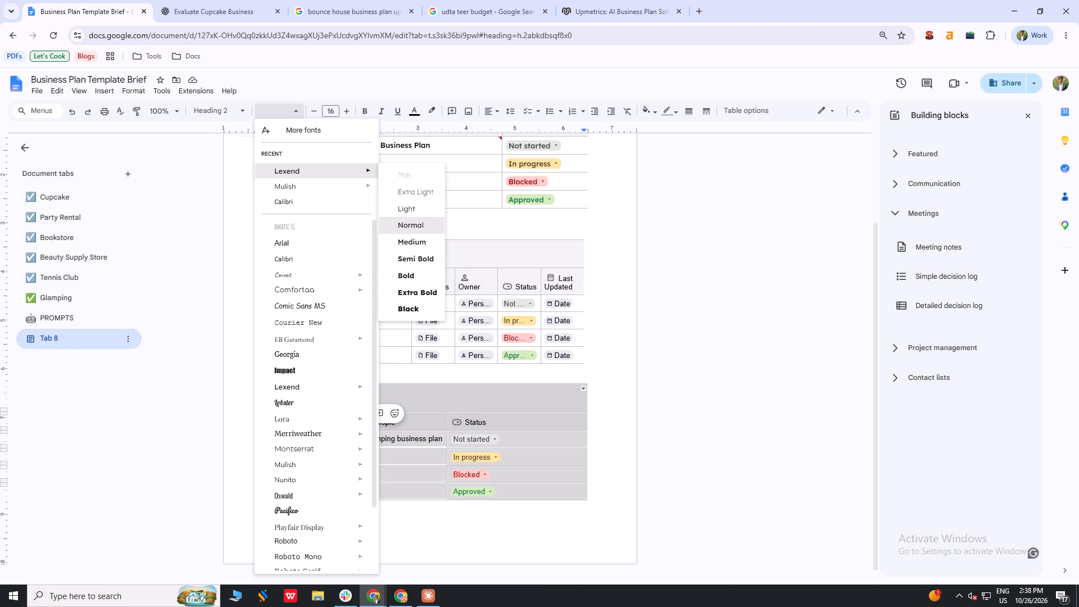
pyautogui.click(404, 523)
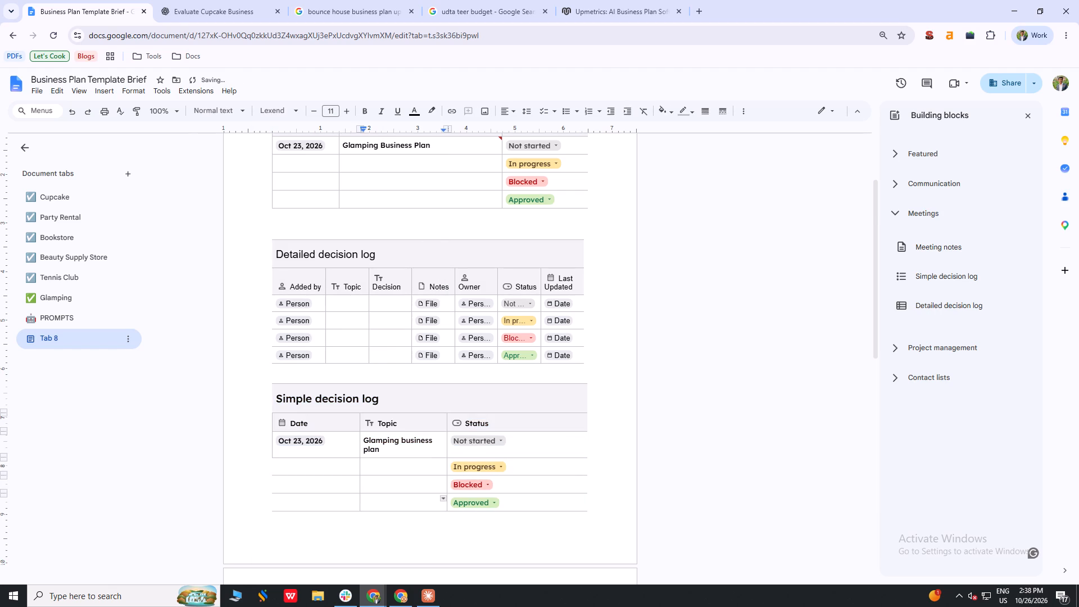
# Widen the new table's Topic column to about 3.1 inches and narrow its Date column to about 1.4 inches.
pyautogui.moveTo(447, 423); pyautogui.dragTo(492, 423)
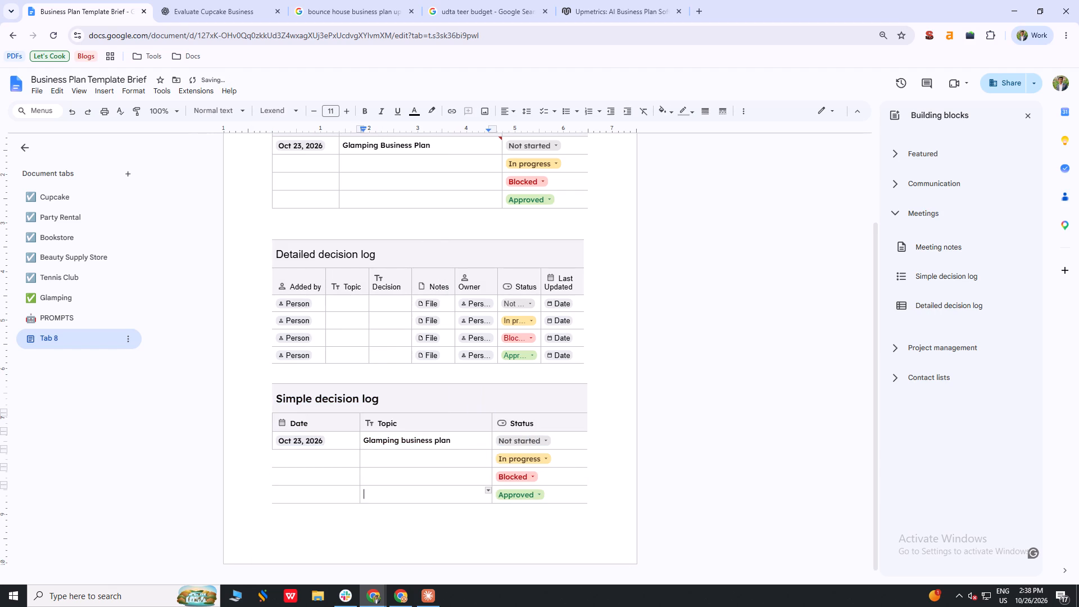
pyautogui.moveTo(360, 425); pyautogui.dragTo(339, 424)
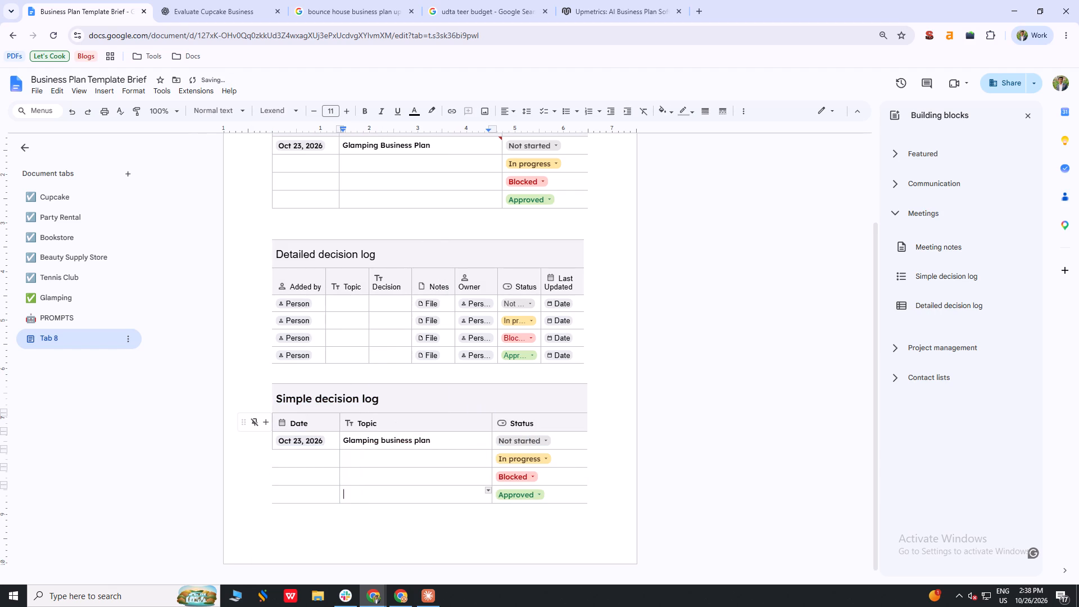
pyautogui.click(447, 559)
pyautogui.scroll(-1, 569, 431)
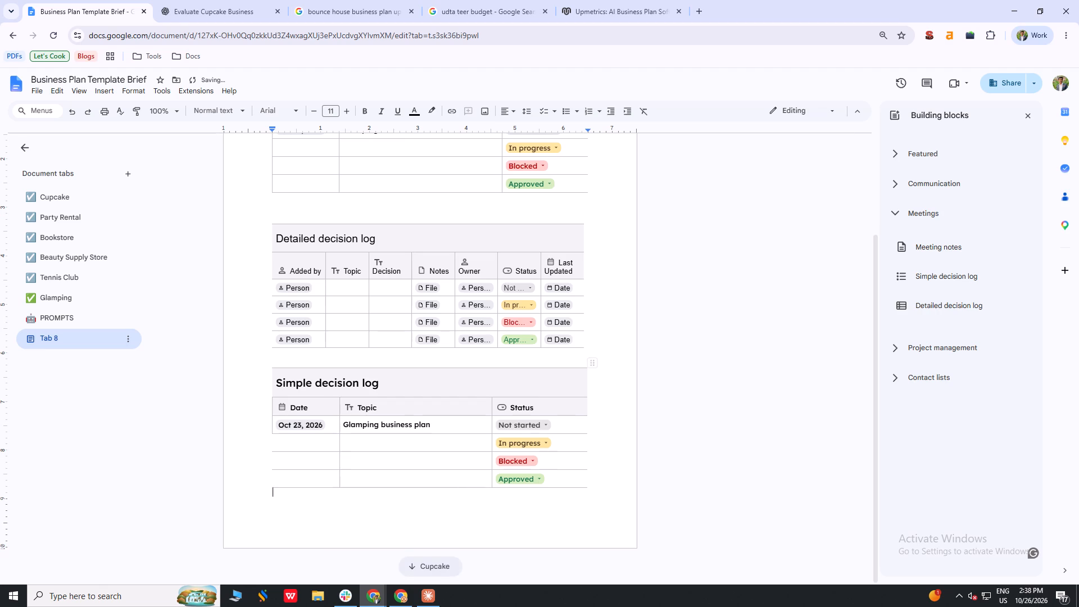
pyautogui.click(425, 519)
# Delete the old Simple decision log table with the Category Name column at the top of the tab.
pyautogui.scroll(1, 592, 337)
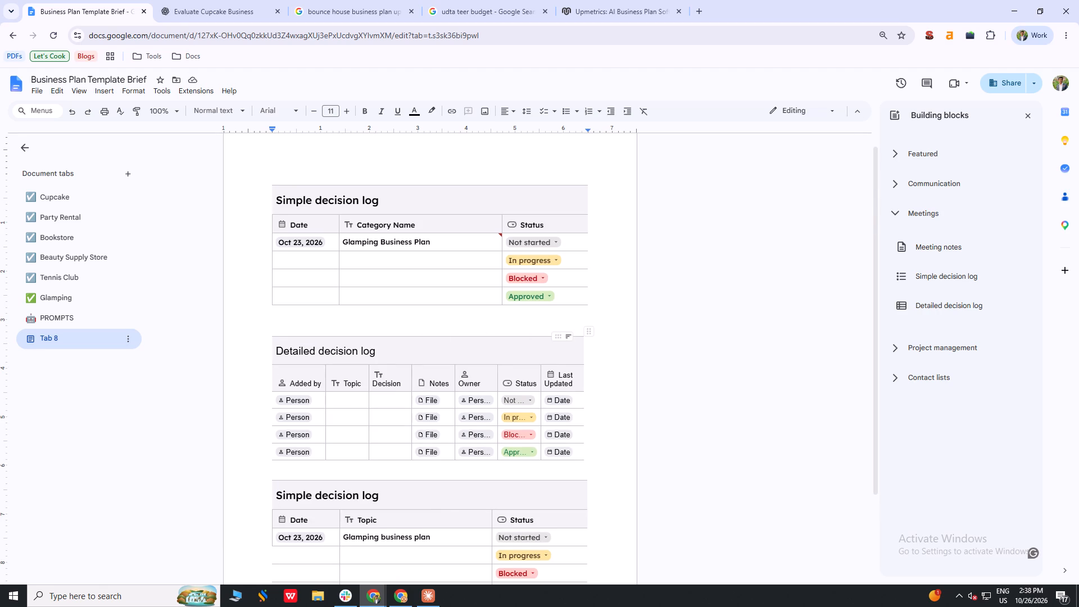
pyautogui.click(435, 202)
pyautogui.rightClick(435, 202)
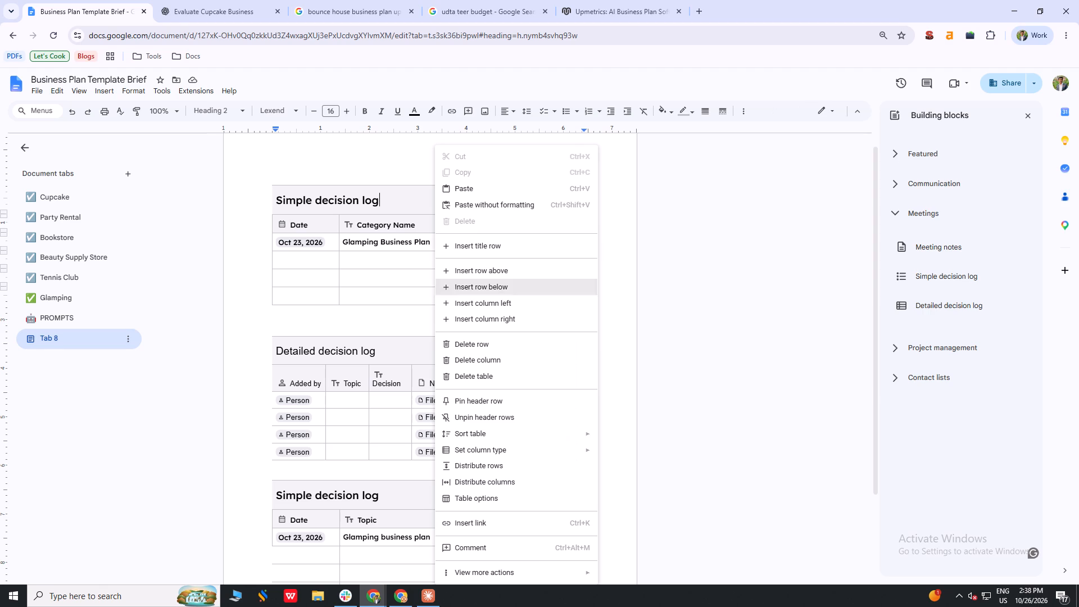
pyautogui.scroll(-3, 495, 335)
pyautogui.click(498, 373)
# Delete the Detailed decision log table above the new Simple decision log.
pyautogui.click(401, 224)
pyautogui.rightClick(401, 224)
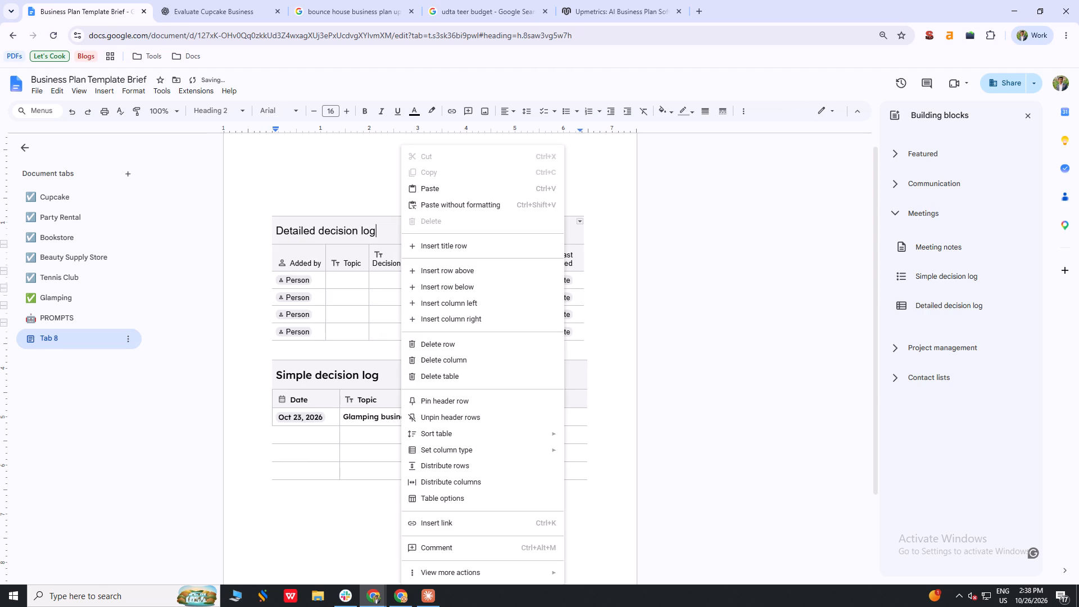
pyautogui.scroll(-2, 436, 293)
pyautogui.click(468, 377)
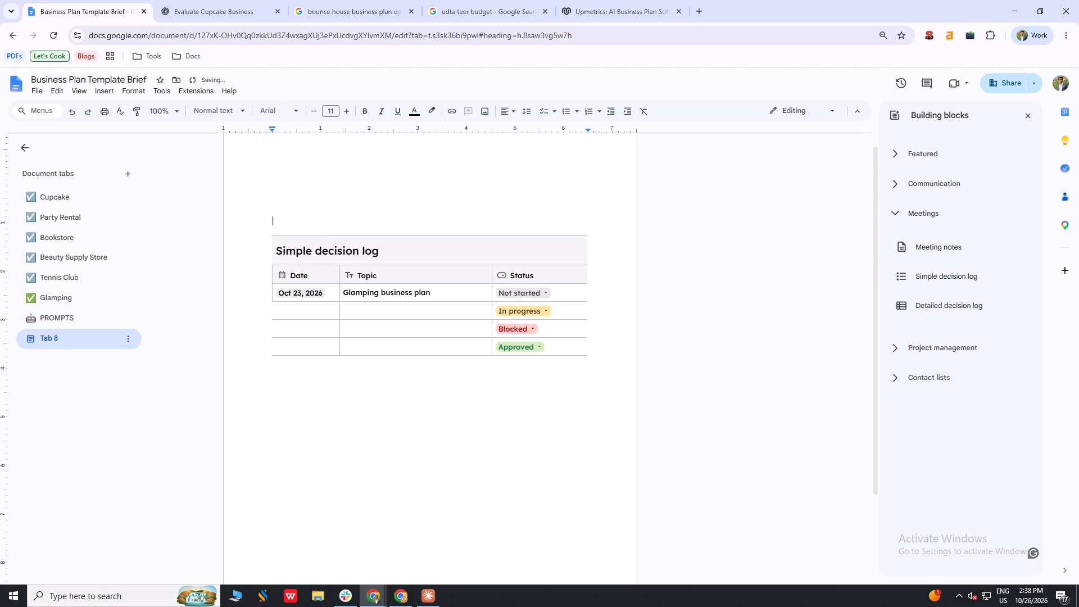
# Remove the extra blank lines above the remaining Simple decision log so it sits near the page top.
pyautogui.press('BackSpace')
pyautogui.press('BackSpace')
pyautogui.press('BackSpace')
pyautogui.press('BackSpace')
pyautogui.press('BackSpace')
pyautogui.press('BackSpace')
pyautogui.press('BackSpace')
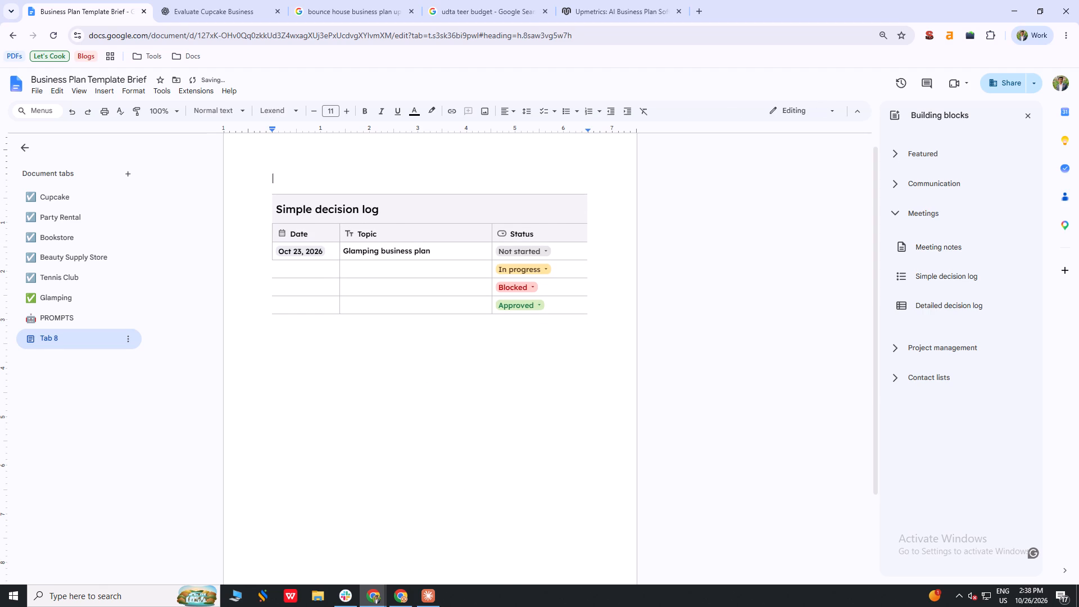
pyautogui.press('Delete')
pyautogui.press('Delete')
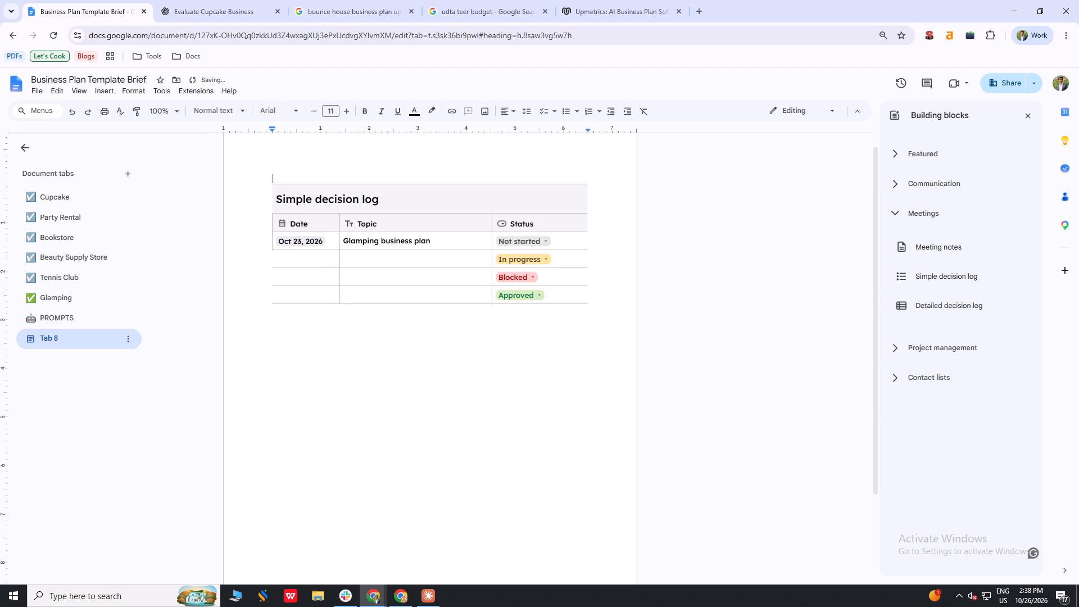
pyautogui.click(415, 386)
# Open the Status dropdown's options for editing and remove the Blocked option.
pyautogui.click(545, 240)
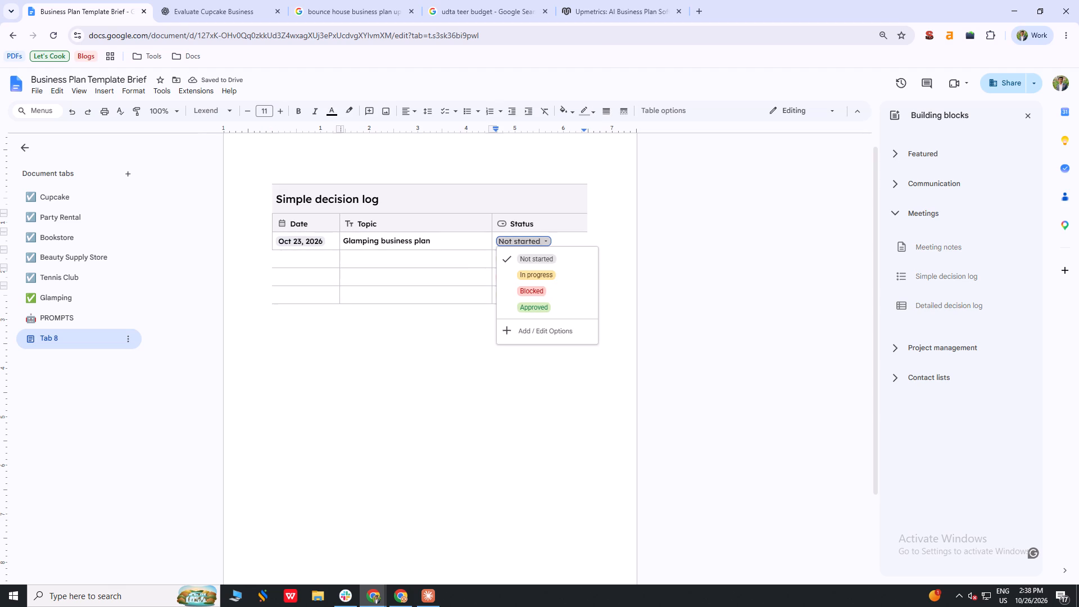
pyautogui.click(541, 330)
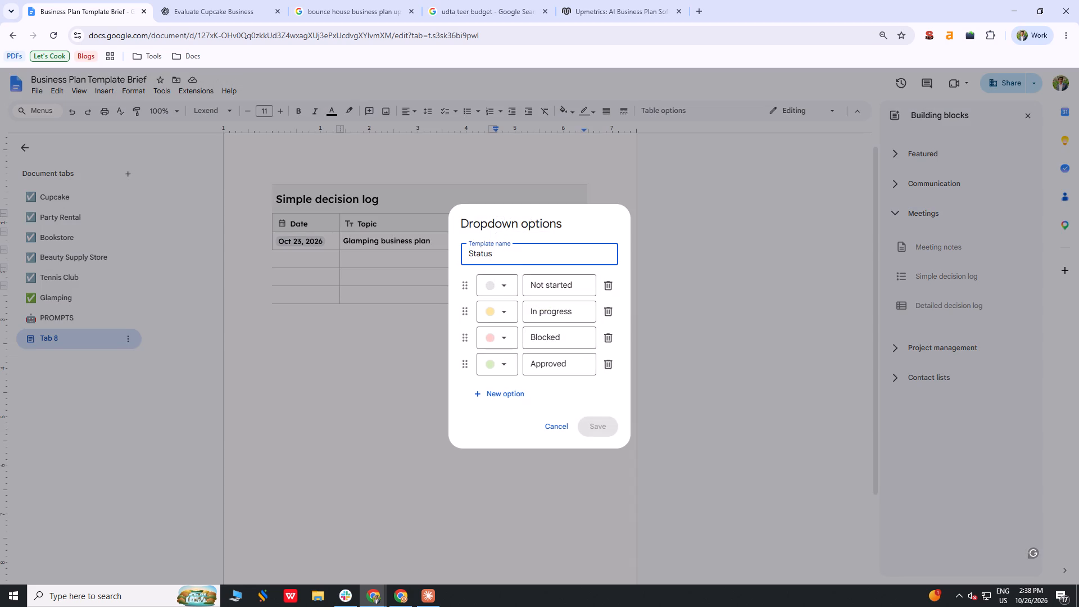
pyautogui.click(551, 360)
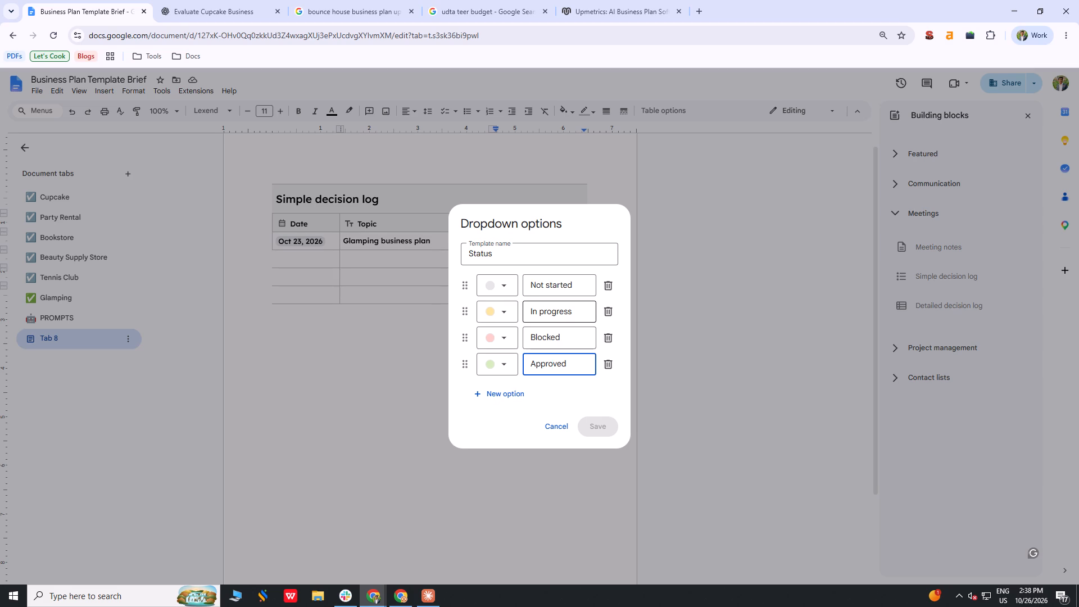
pyautogui.click(558, 311)
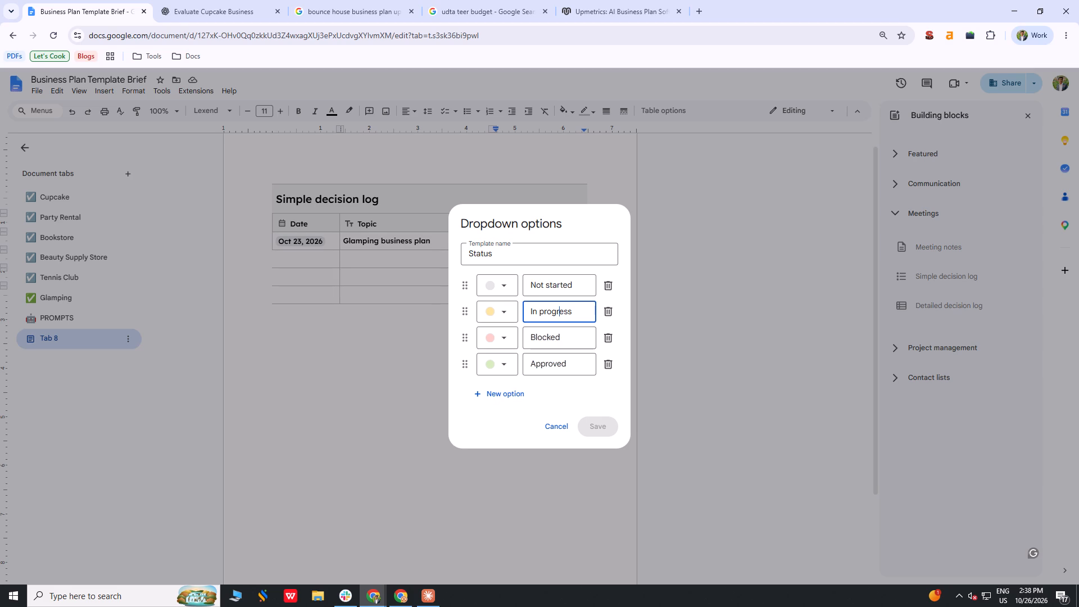
pyautogui.click(544, 333)
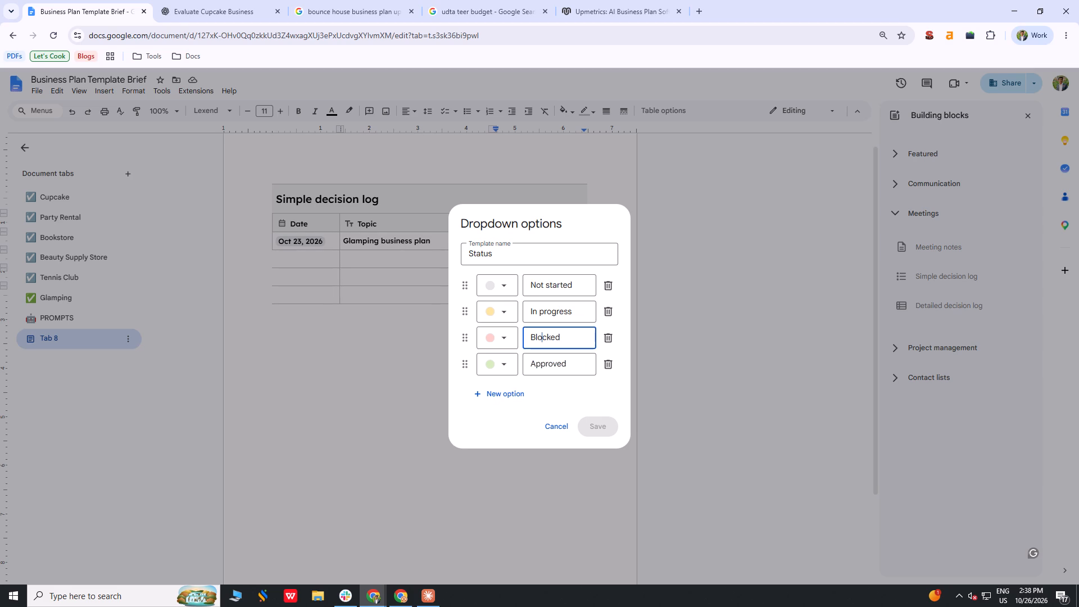
pyautogui.click(610, 335)
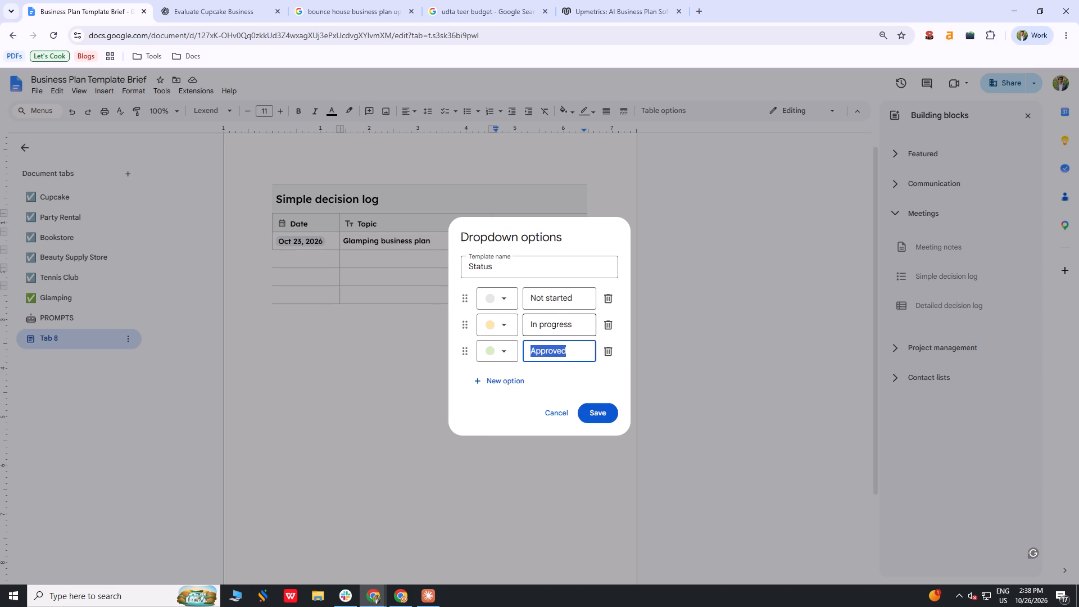
# Rename the Not started status option as "Pending".
pyautogui.click(555, 328)
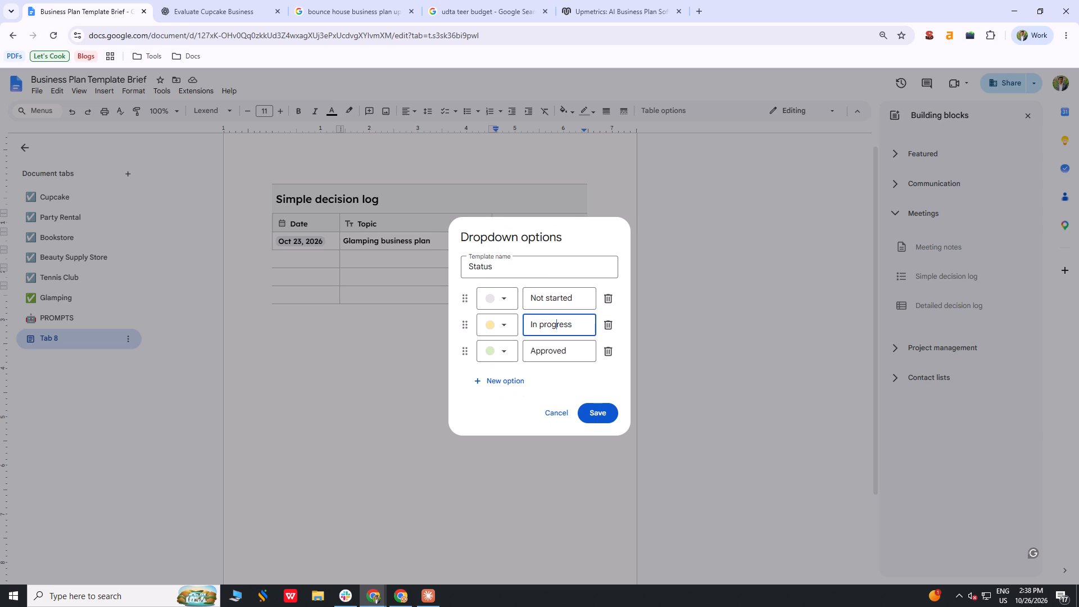
pyautogui.click(547, 300)
pyautogui.click(560, 300)
pyautogui.click(578, 300)
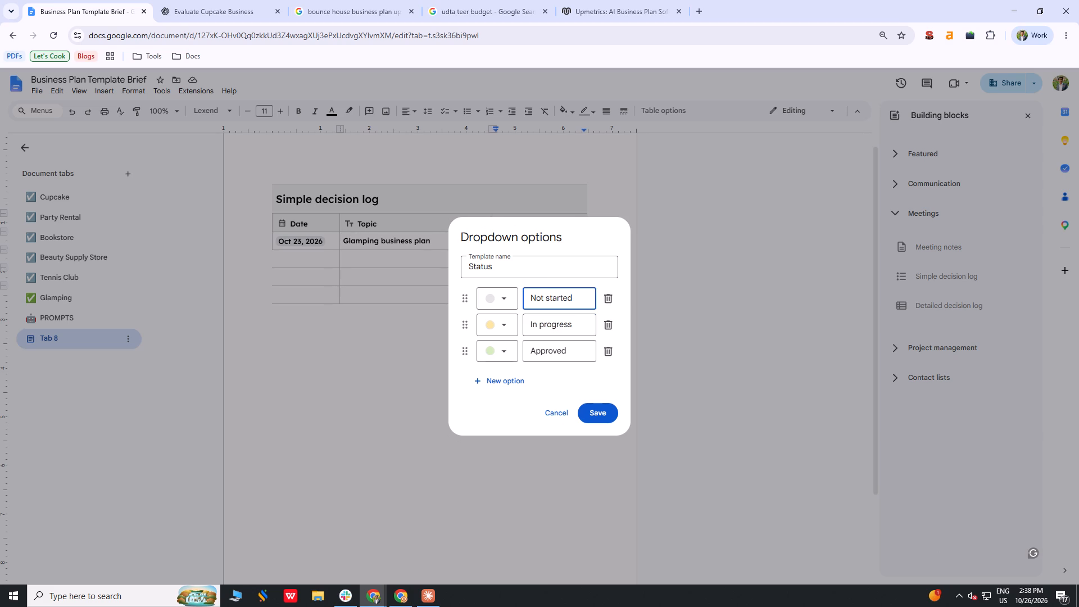
pyautogui.moveTo(579, 300); pyautogui.dragTo(523, 309)
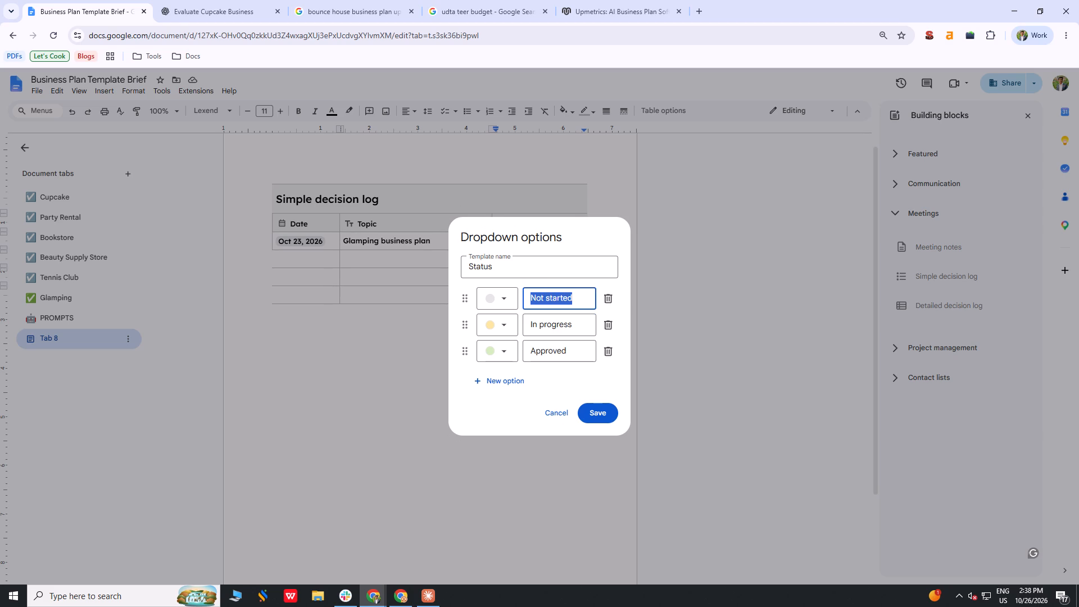
pyautogui.write('Pending')
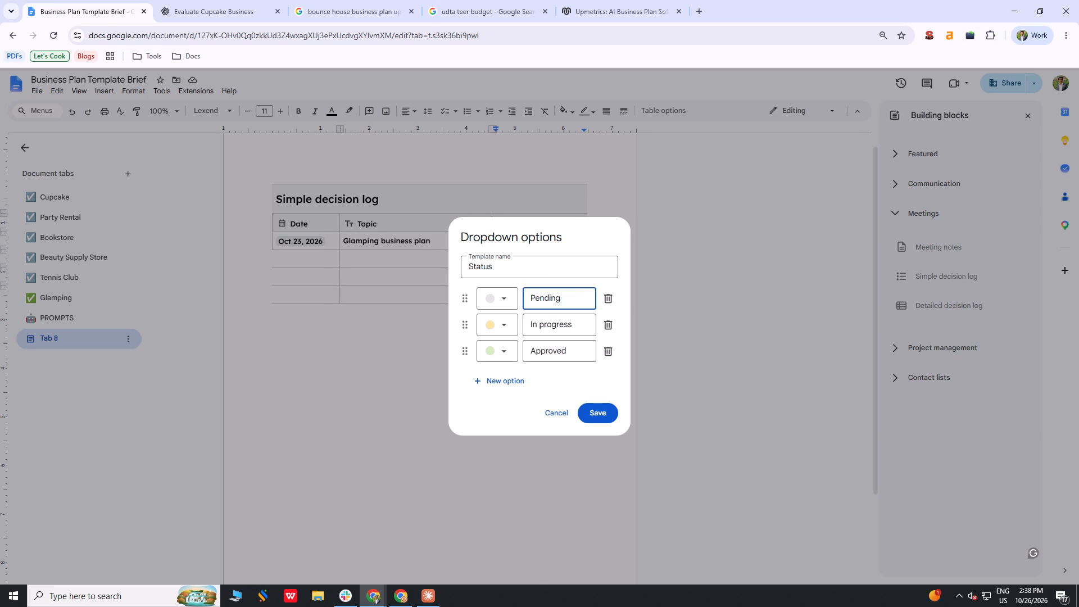
# Rename the In progress status option as "Working On".
pyautogui.moveTo(575, 324); pyautogui.dragTo(526, 324)
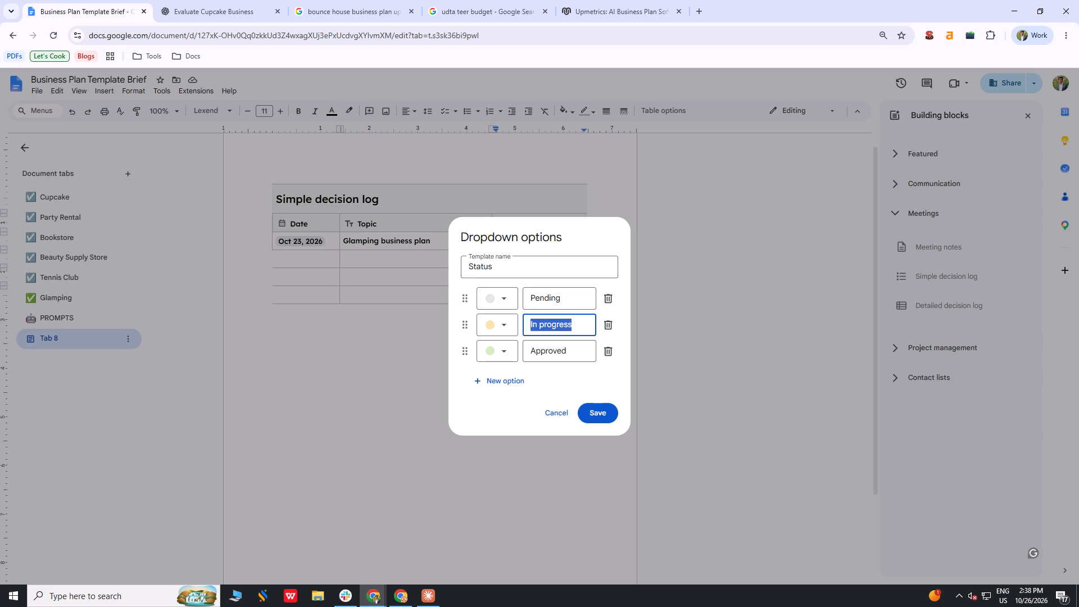
pyautogui.write('Workin')
pyautogui.press('space')
pyautogui.press('BackSpace')
pyautogui.write('g On')
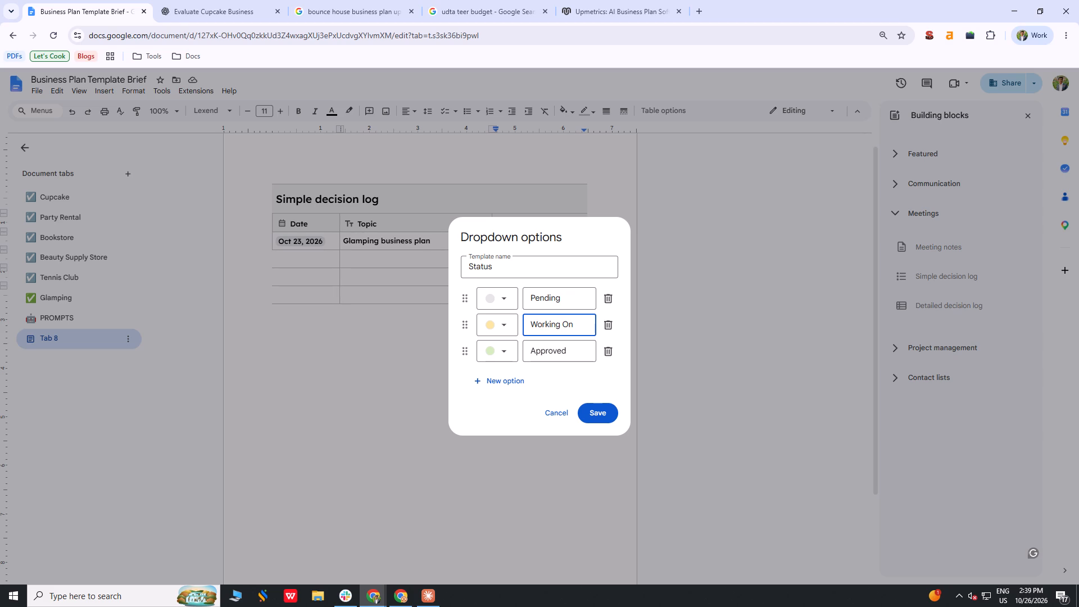
pyautogui.click(553, 378)
# Save the edited dropdown options, replacing the deleted Blocked option with Pending.
pyautogui.click(596, 410)
pyautogui.click(630, 361)
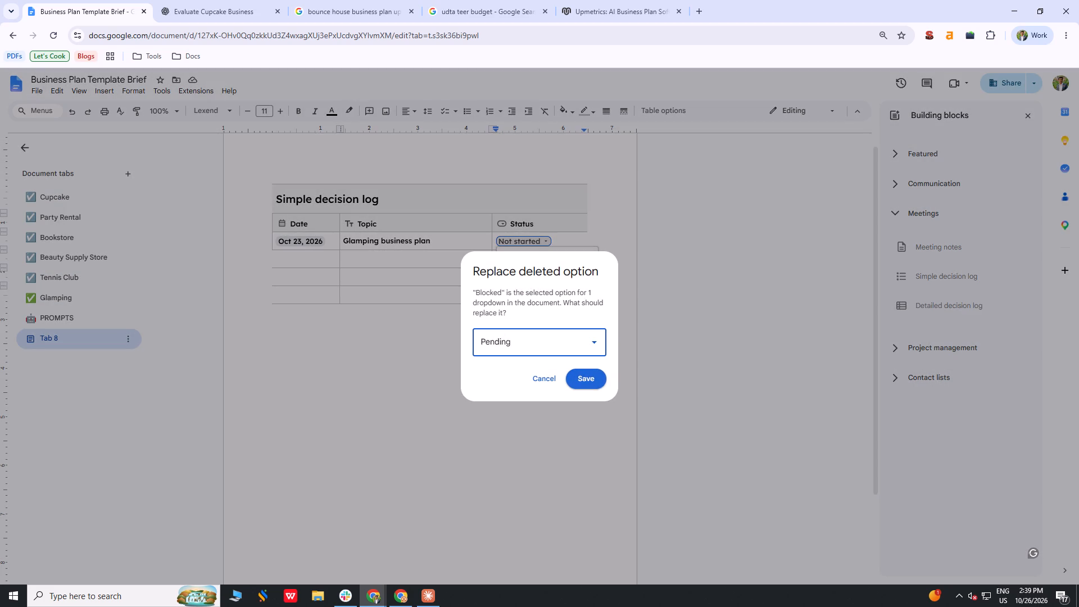
pyautogui.click(591, 374)
pyautogui.click(565, 354)
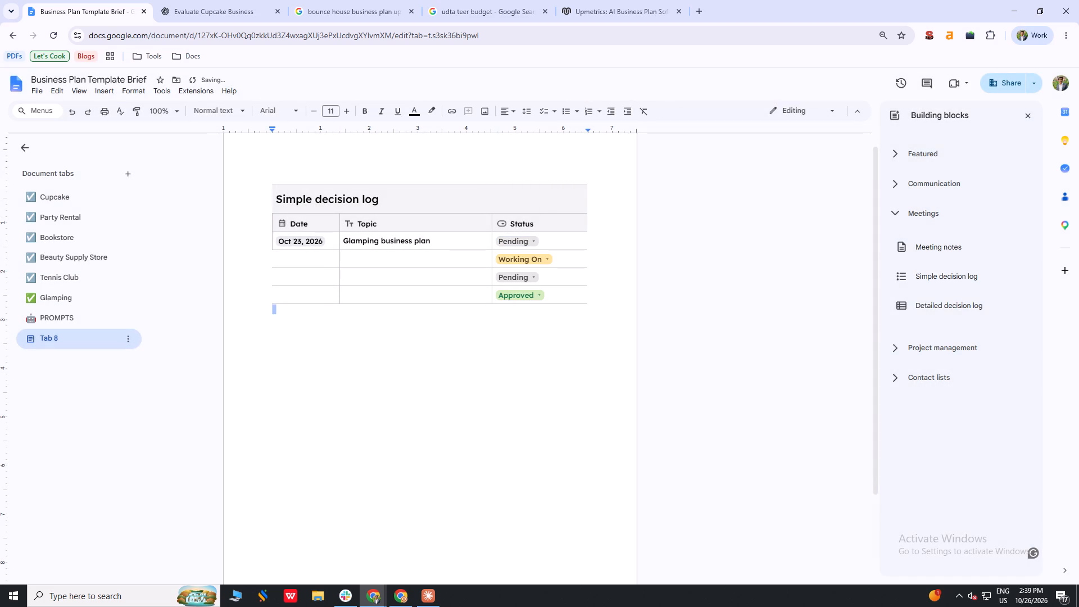
# Set the status of the Glamping business plan row to Approved.
pyautogui.click(527, 241)
pyautogui.click(557, 285)
pyautogui.click(531, 378)
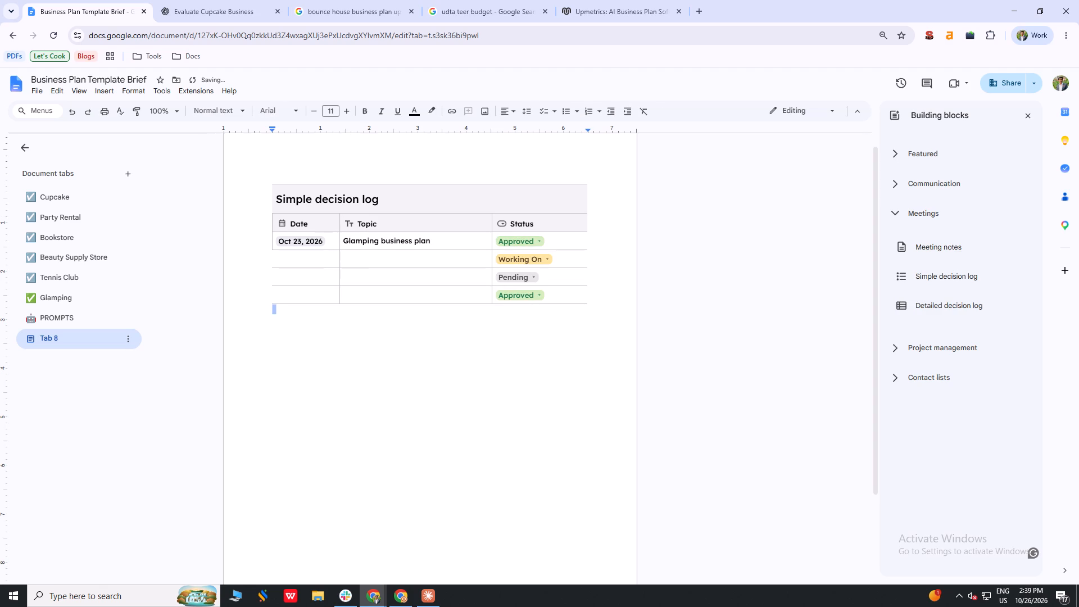
pyautogui.click(434, 385)
pyautogui.click(411, 364)
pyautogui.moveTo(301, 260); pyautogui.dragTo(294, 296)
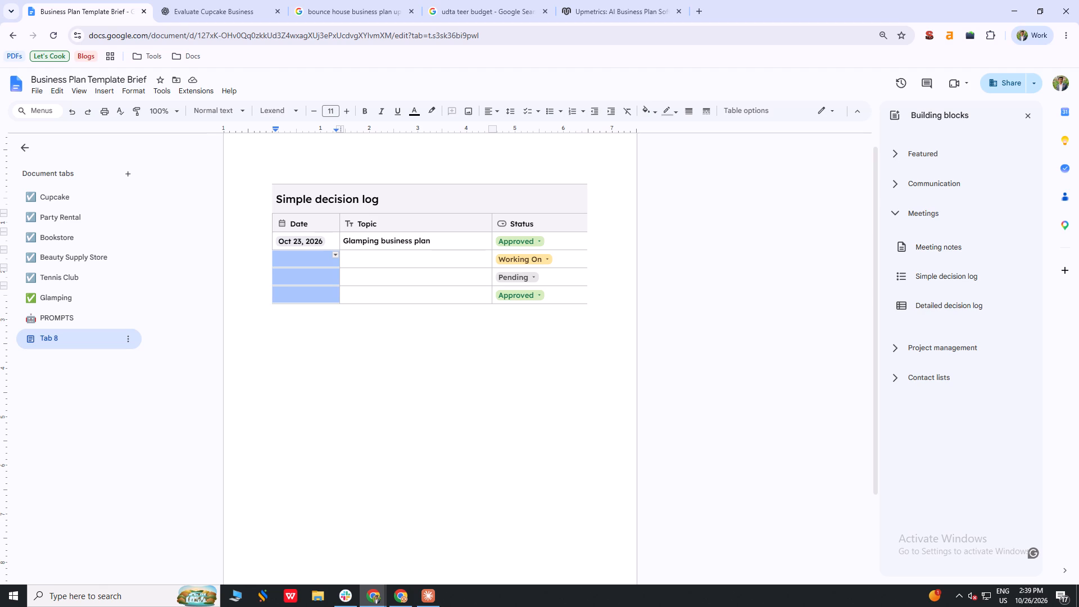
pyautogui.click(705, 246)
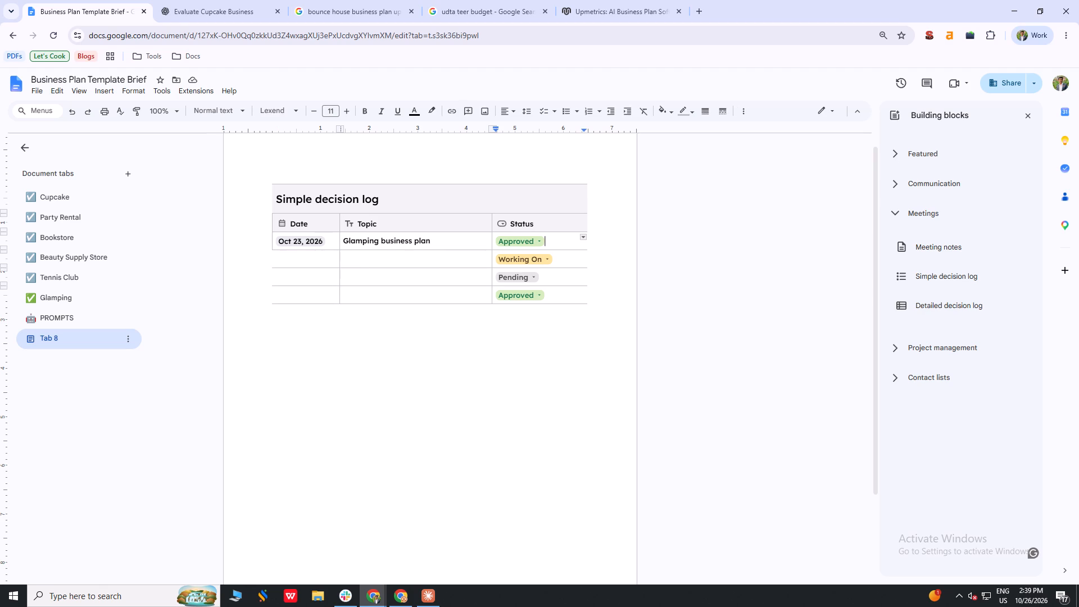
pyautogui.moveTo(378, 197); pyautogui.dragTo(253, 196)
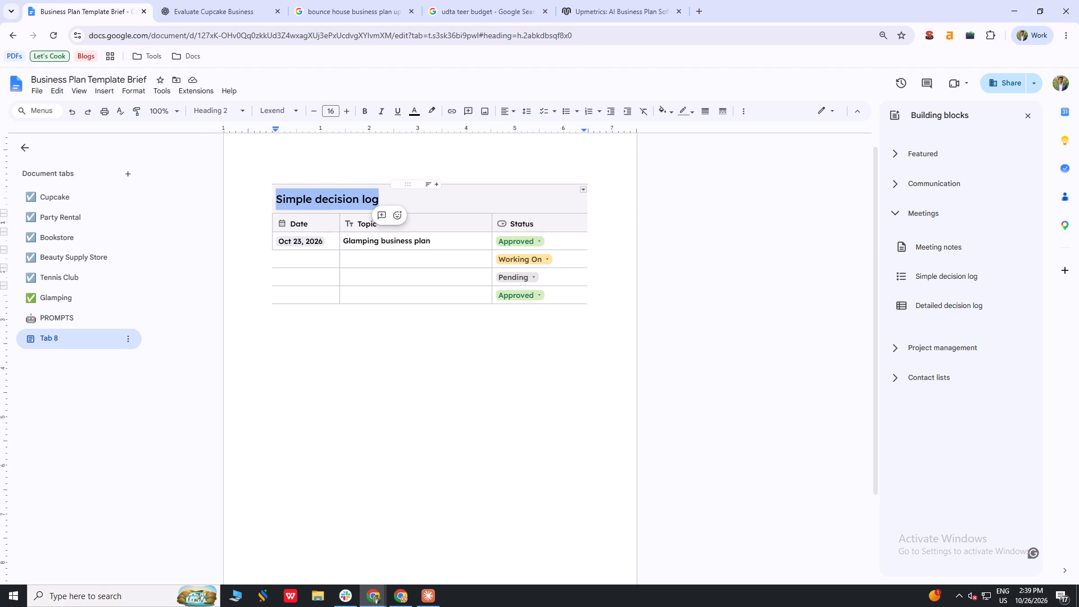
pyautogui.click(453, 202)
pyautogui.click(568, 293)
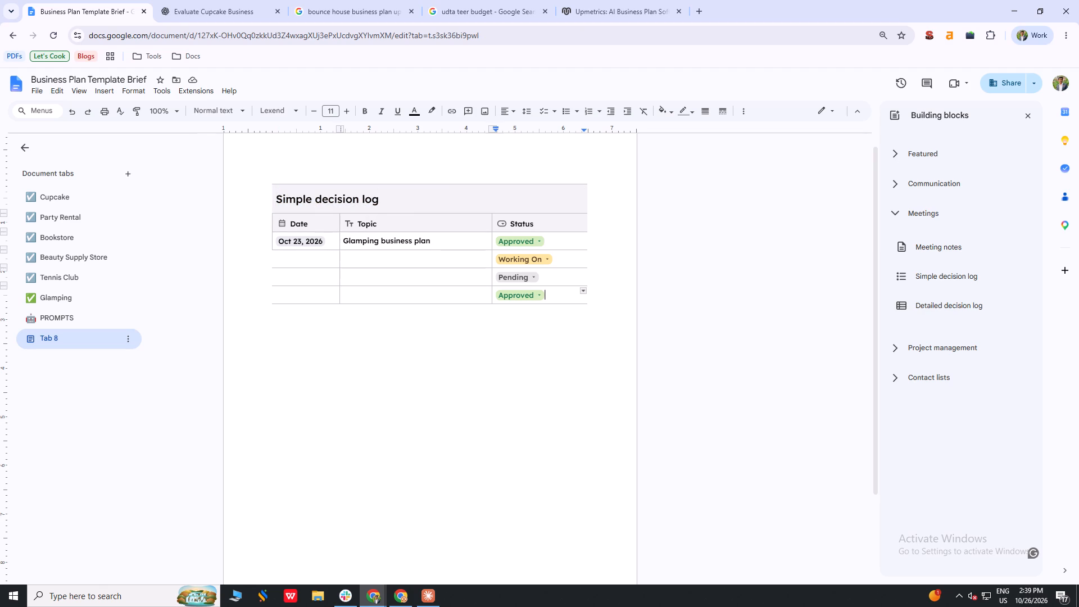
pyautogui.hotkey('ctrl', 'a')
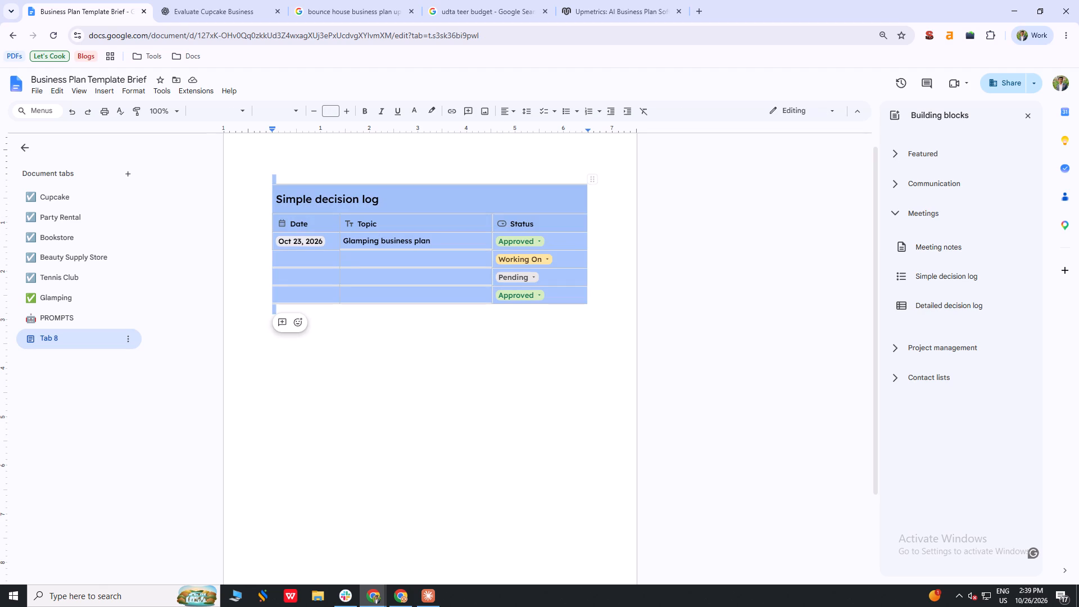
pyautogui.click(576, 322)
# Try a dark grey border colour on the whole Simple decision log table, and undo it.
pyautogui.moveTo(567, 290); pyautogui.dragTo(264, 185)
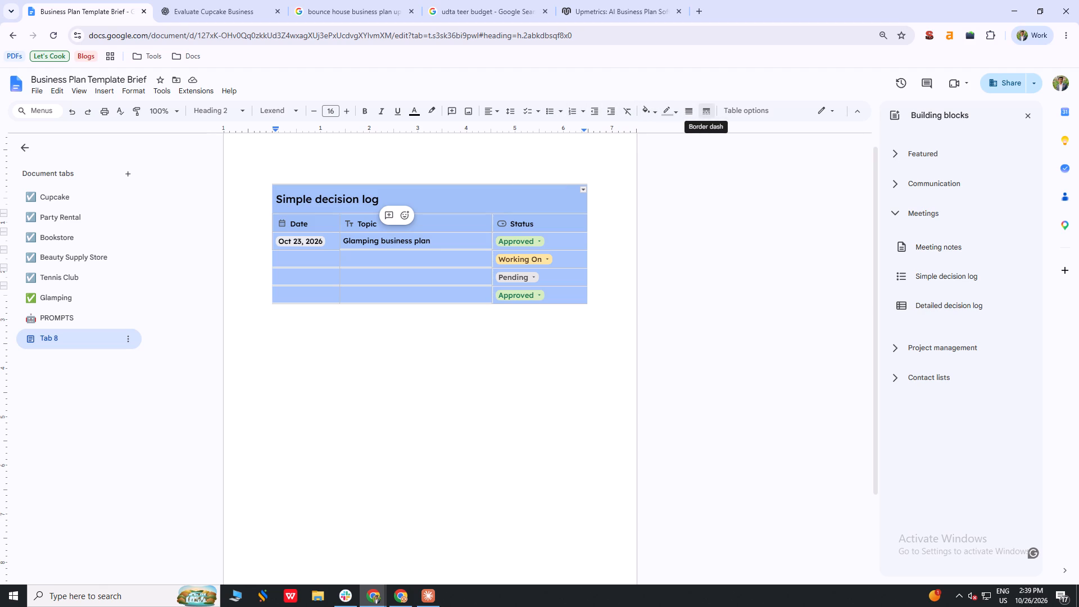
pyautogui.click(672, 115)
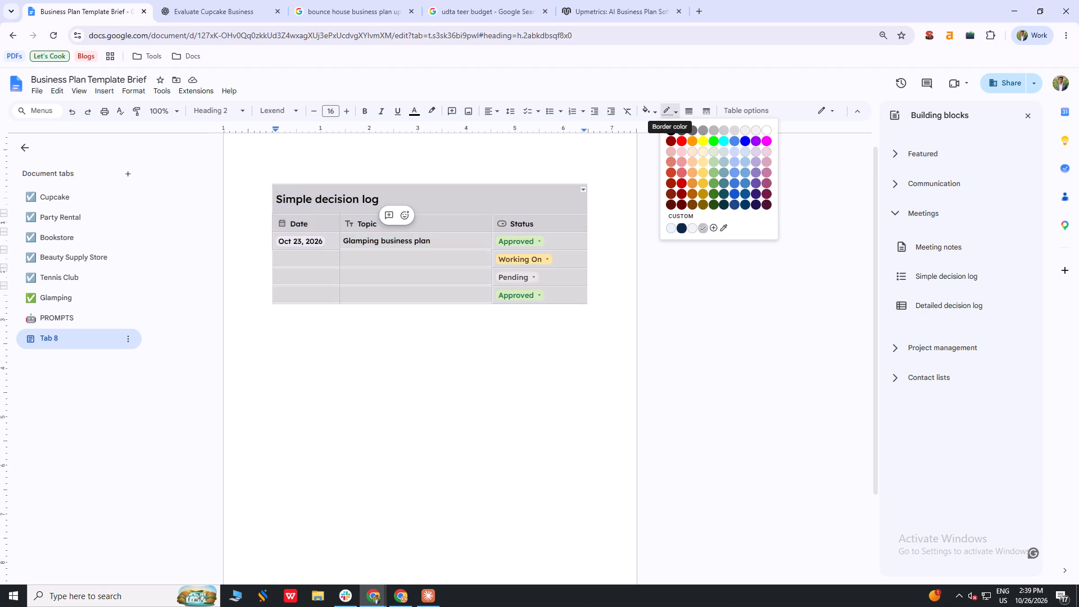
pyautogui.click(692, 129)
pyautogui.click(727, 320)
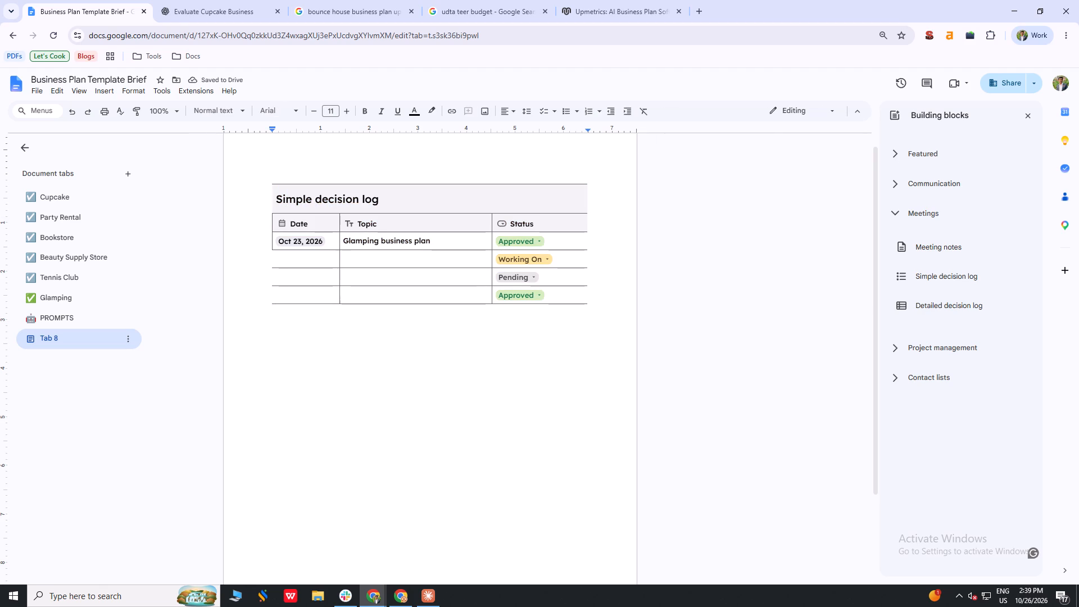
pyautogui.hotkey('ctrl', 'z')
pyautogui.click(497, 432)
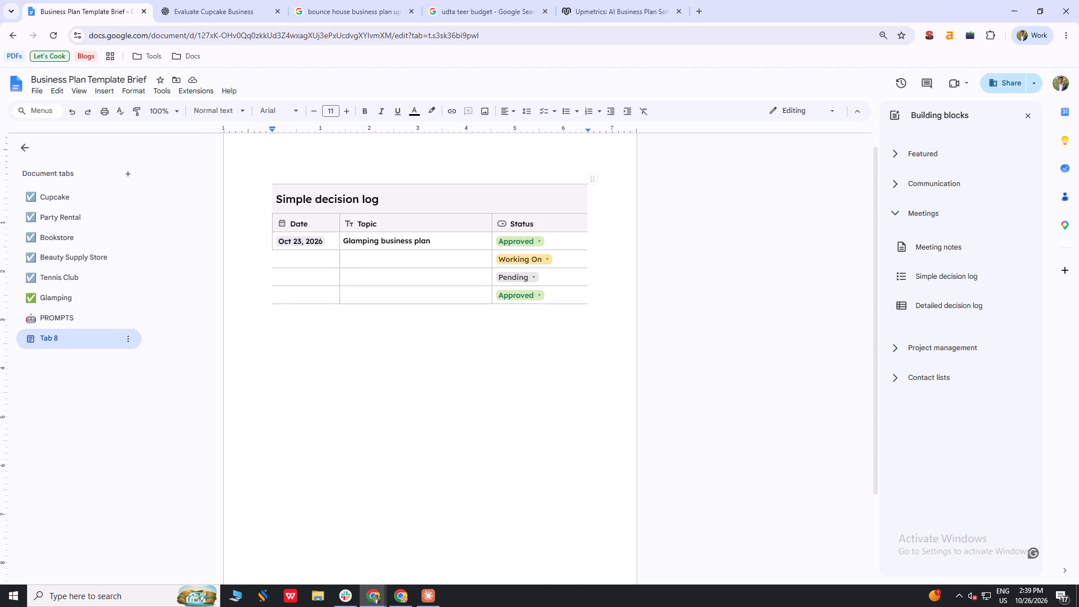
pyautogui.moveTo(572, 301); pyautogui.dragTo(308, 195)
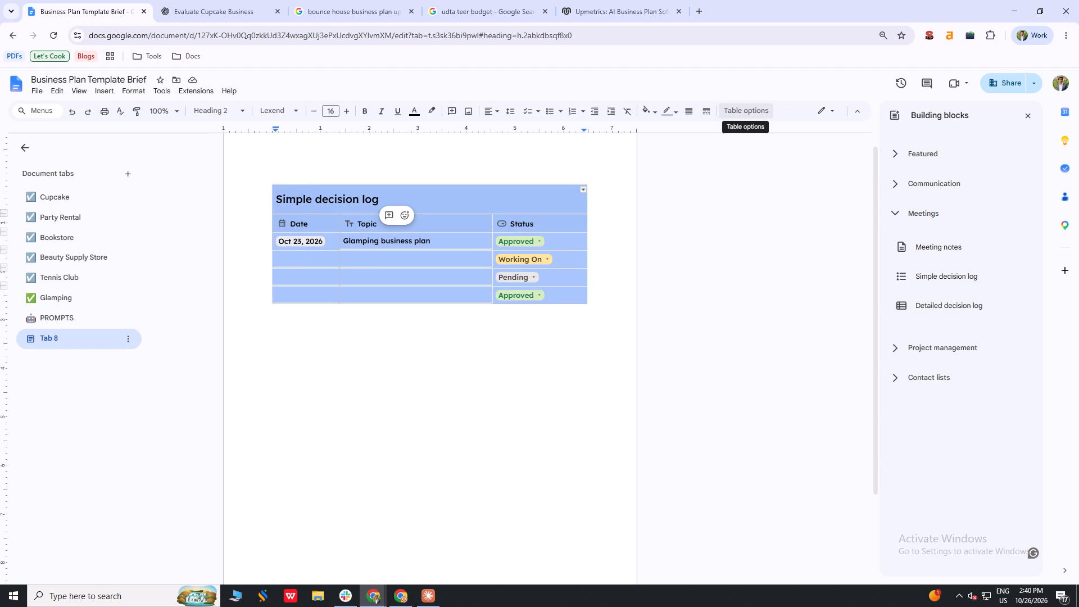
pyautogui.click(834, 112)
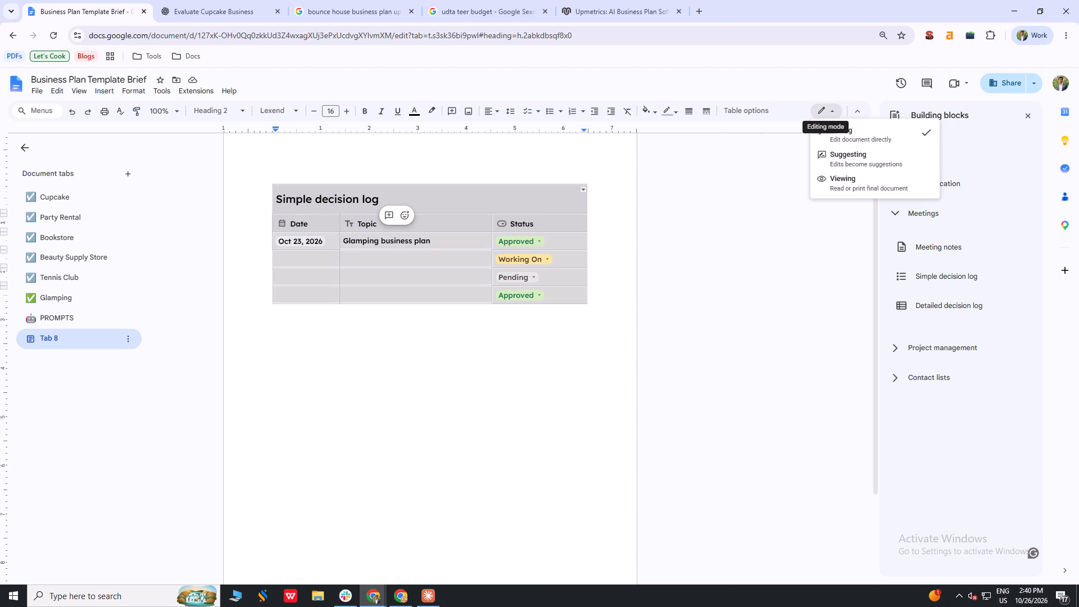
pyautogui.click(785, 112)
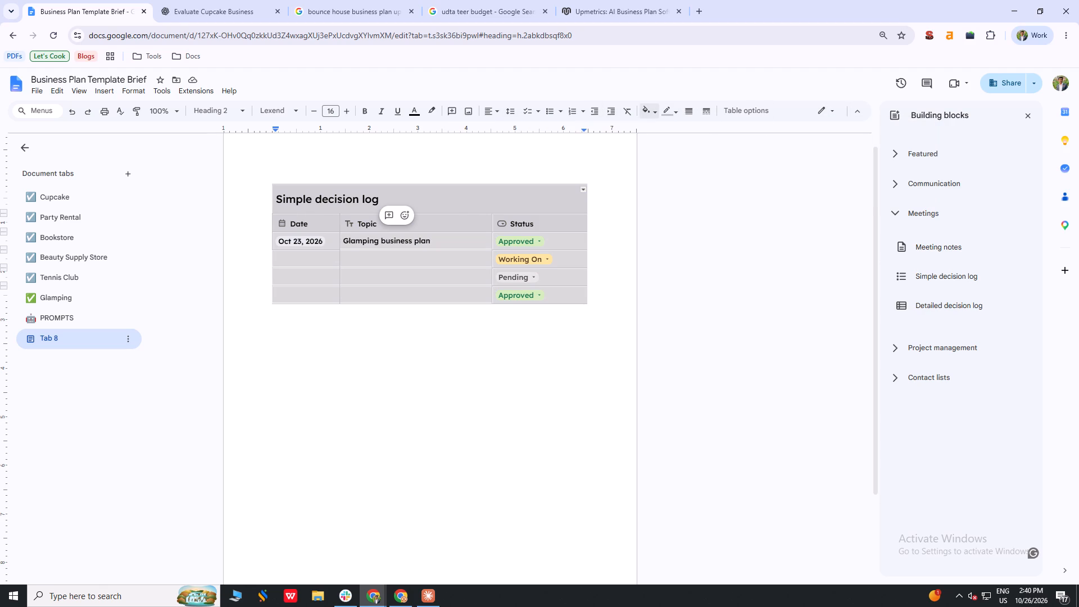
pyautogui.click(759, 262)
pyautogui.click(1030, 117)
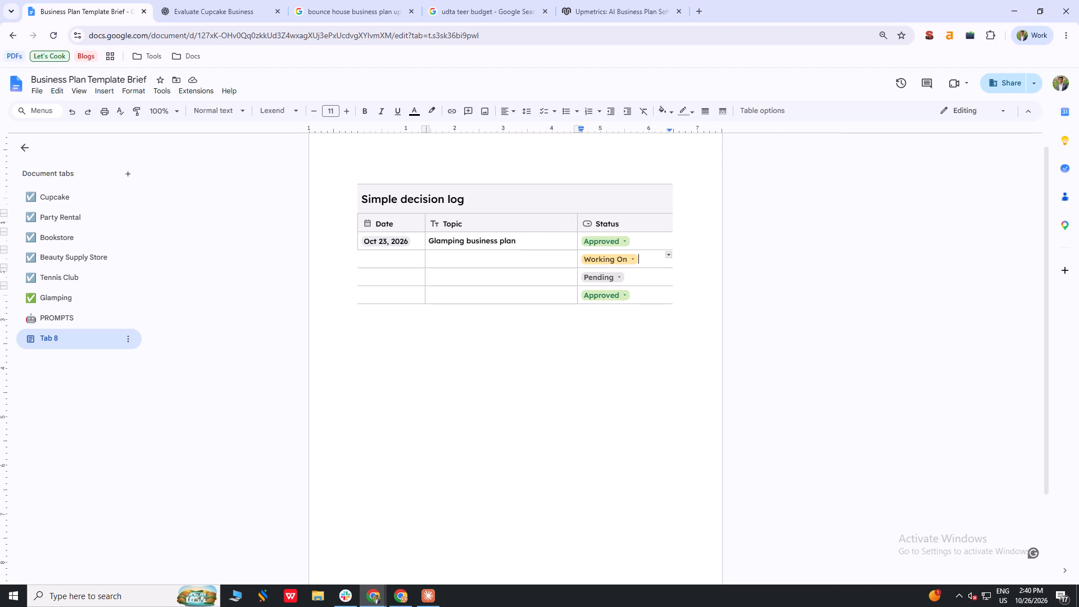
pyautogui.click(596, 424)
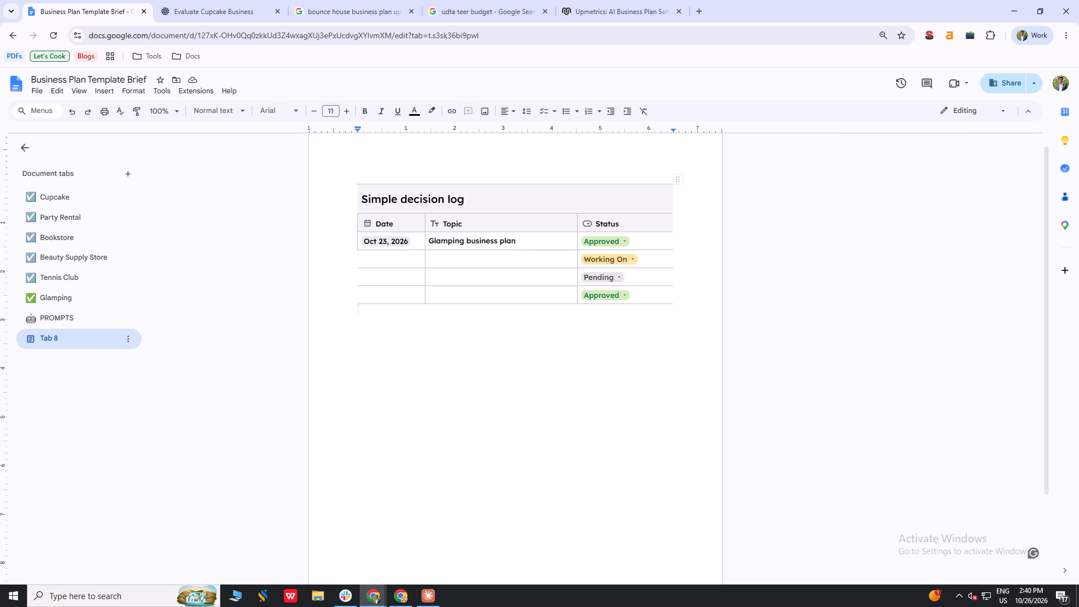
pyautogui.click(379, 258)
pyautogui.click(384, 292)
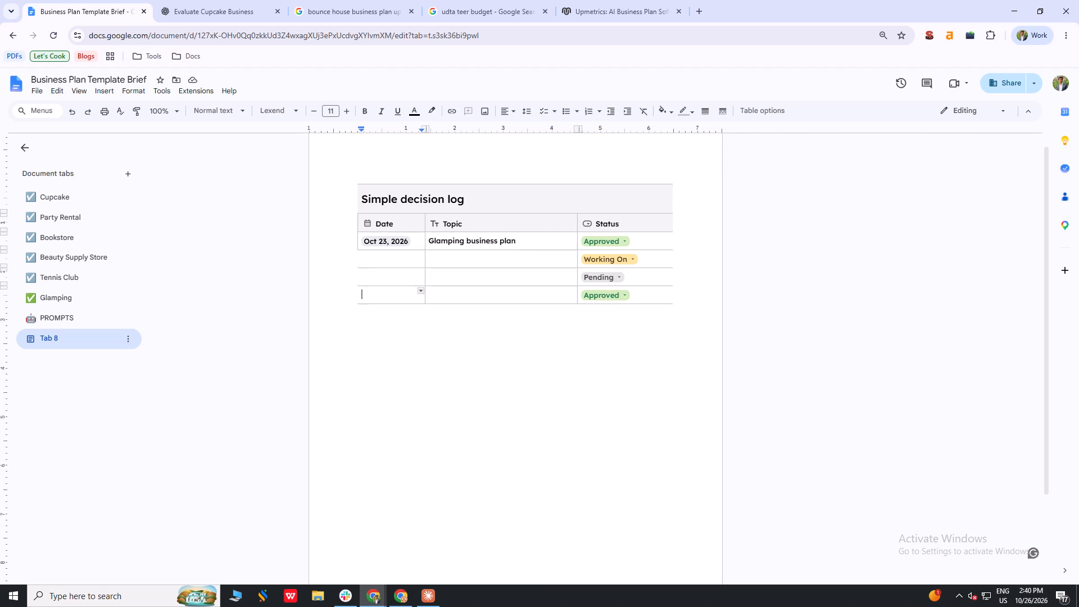
# Insert a Detailed decision log building block on a new line below the Simple decision log table.
pyautogui.click(419, 372)
pyautogui.click(504, 378)
pyautogui.press('Return')
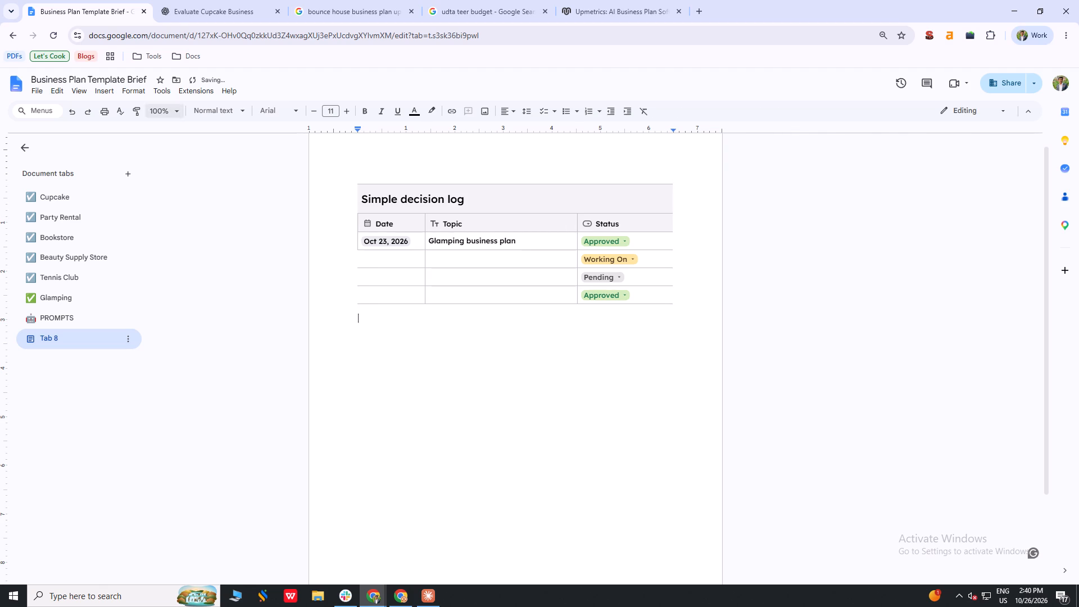
pyautogui.click(110, 92)
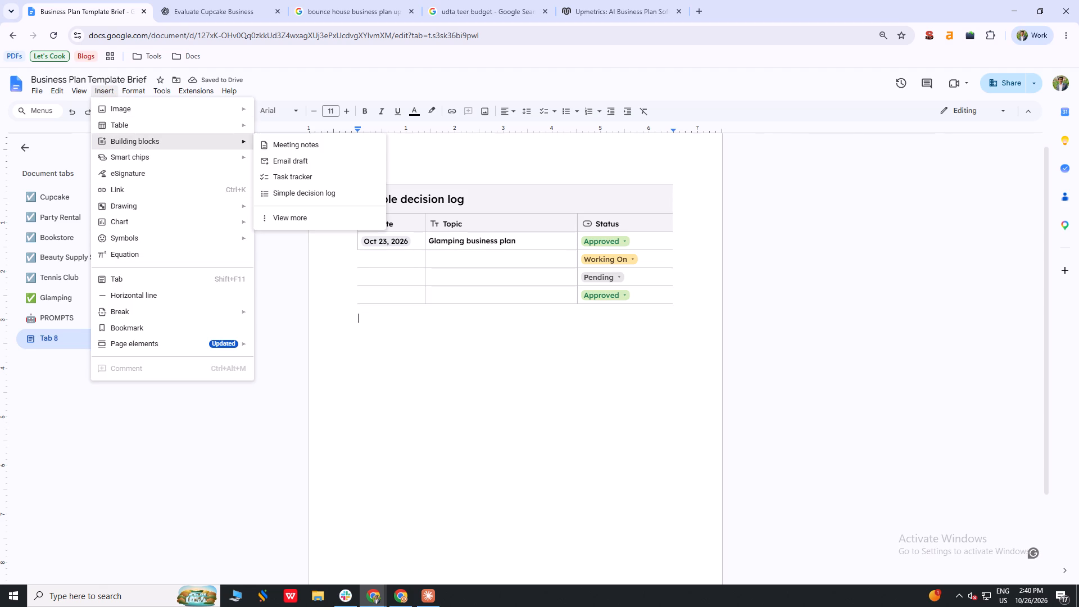
pyautogui.click(314, 220)
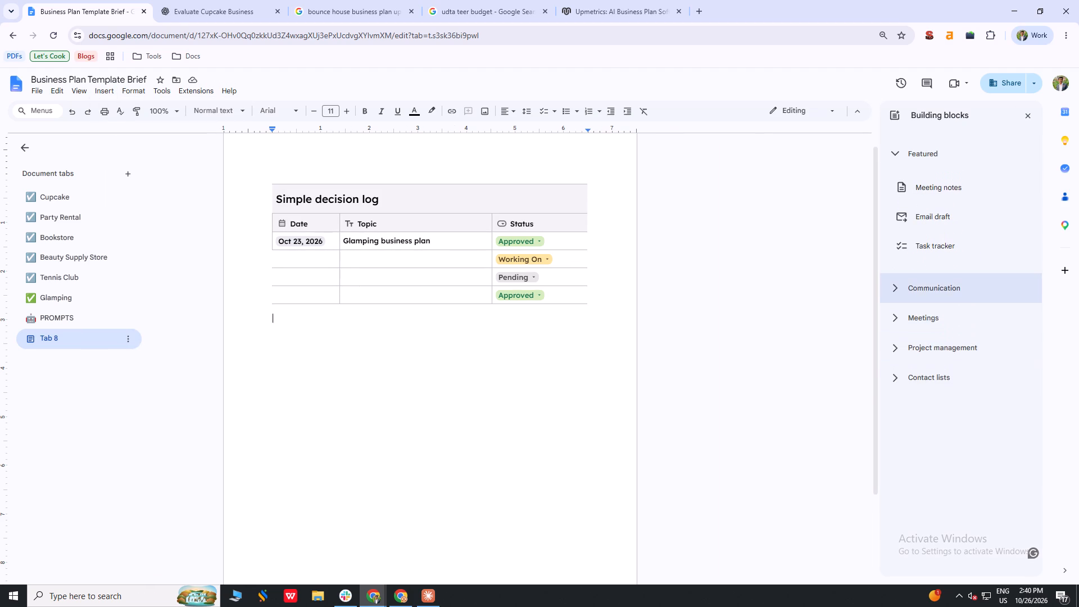
pyautogui.click(933, 286)
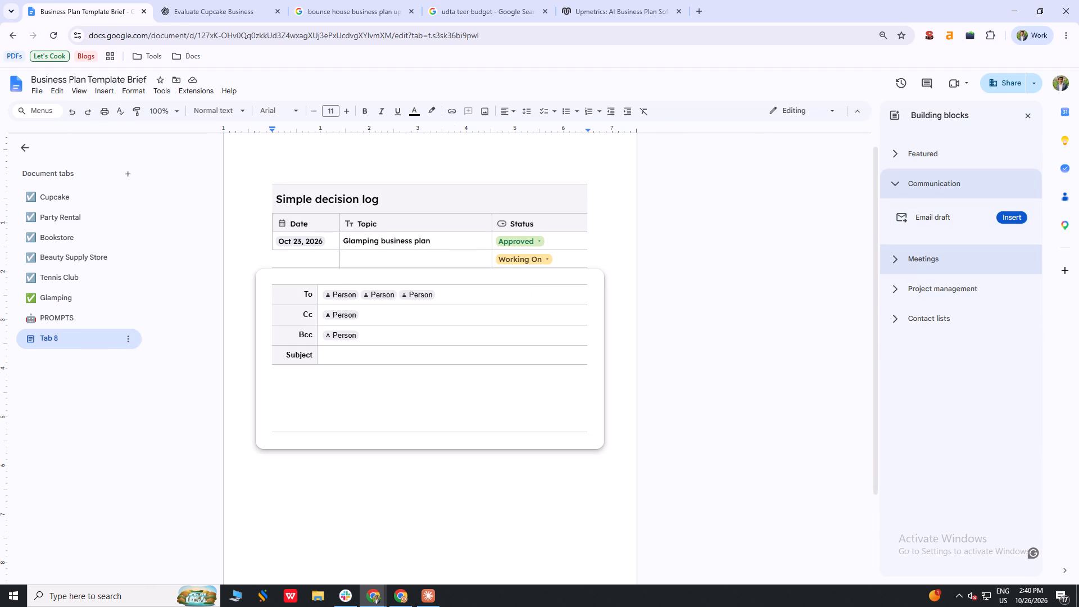
pyautogui.click(891, 259)
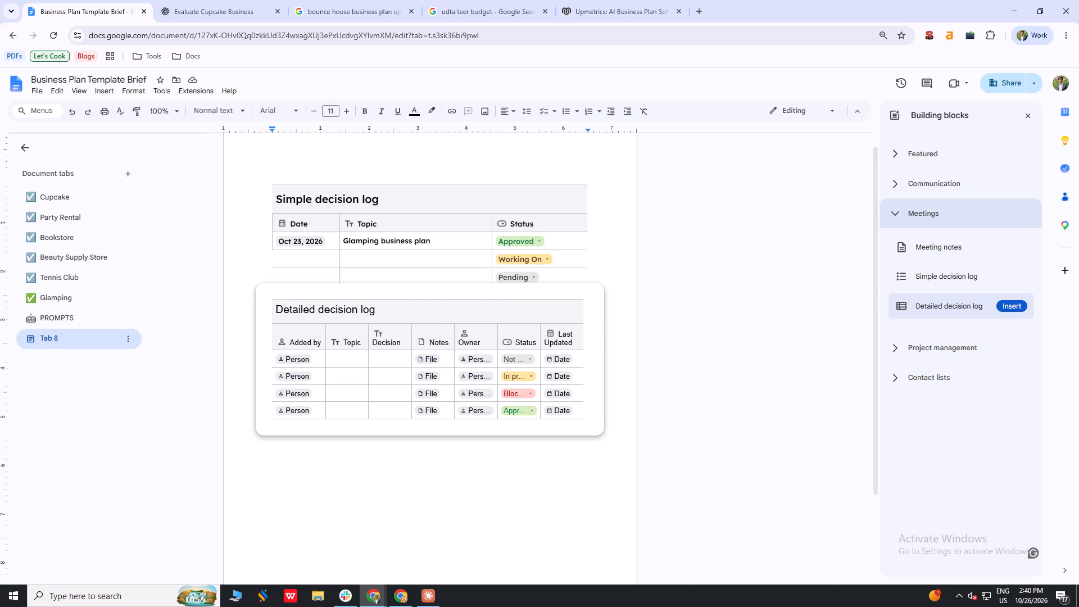
pyautogui.click(956, 311)
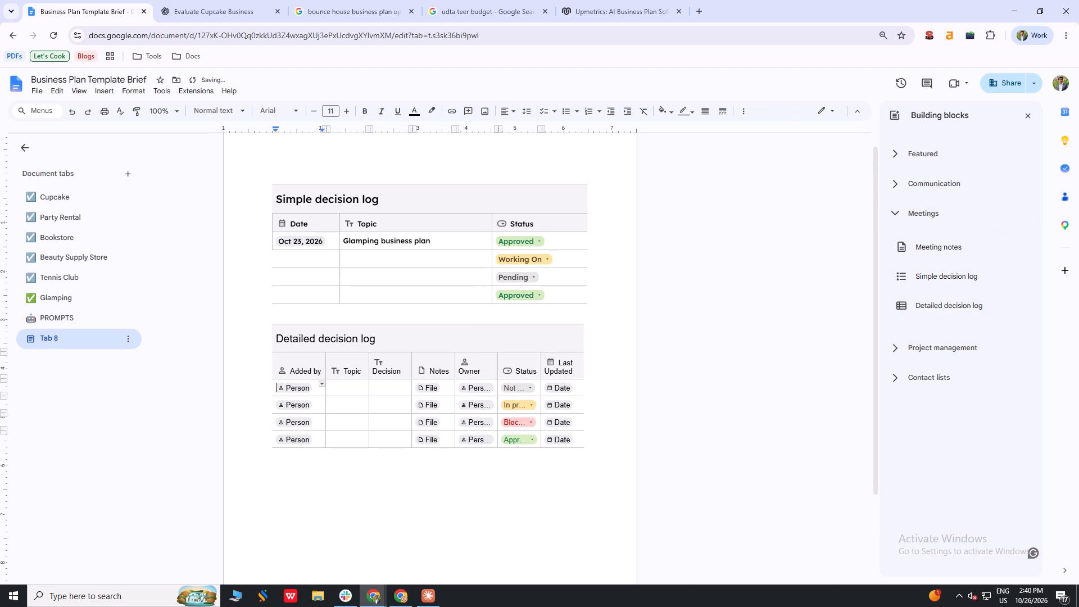
# Copy the Status header cell from the Detailed decision log and paste it over the Simple decision log's Status header.
pyautogui.moveTo(504, 359); pyautogui.dragTo(542, 371)
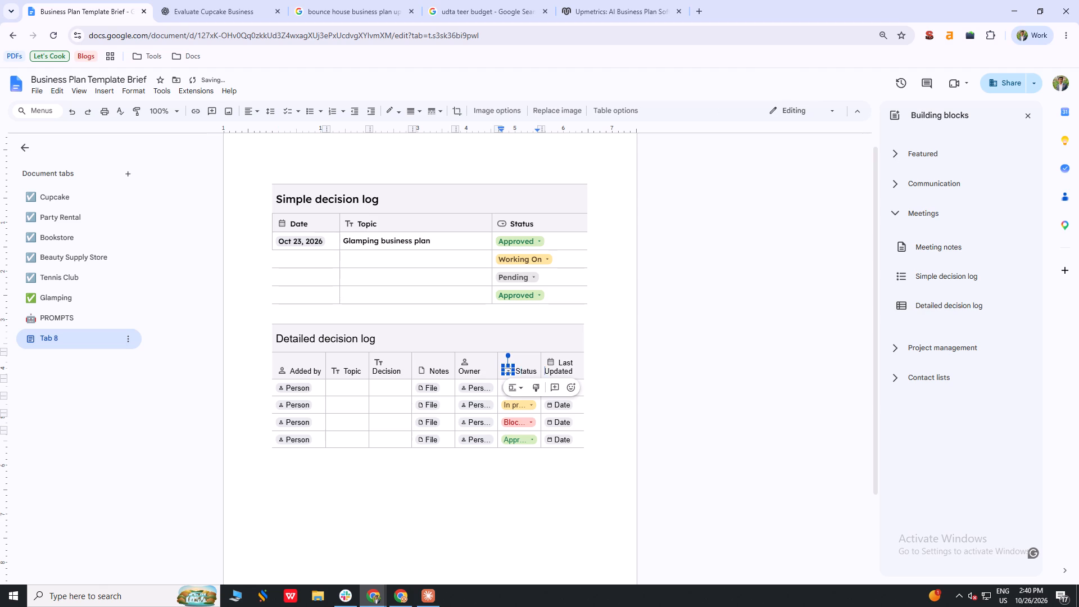
pyautogui.hotkey('ctrl', 'z')
pyautogui.click(659, 354)
pyautogui.tripleClick(530, 363)
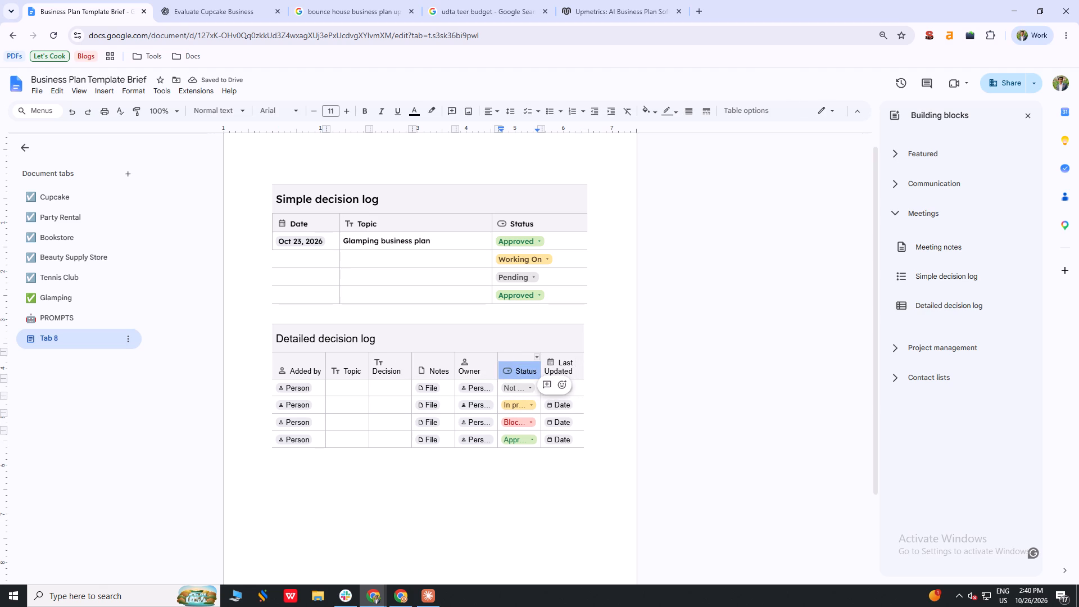
pyautogui.click(523, 360)
pyautogui.doubleClick(523, 360)
pyautogui.hotkey('ctrl', 'c')
pyautogui.tripleClick(560, 225)
pyautogui.hotkey('ctrl', 'v')
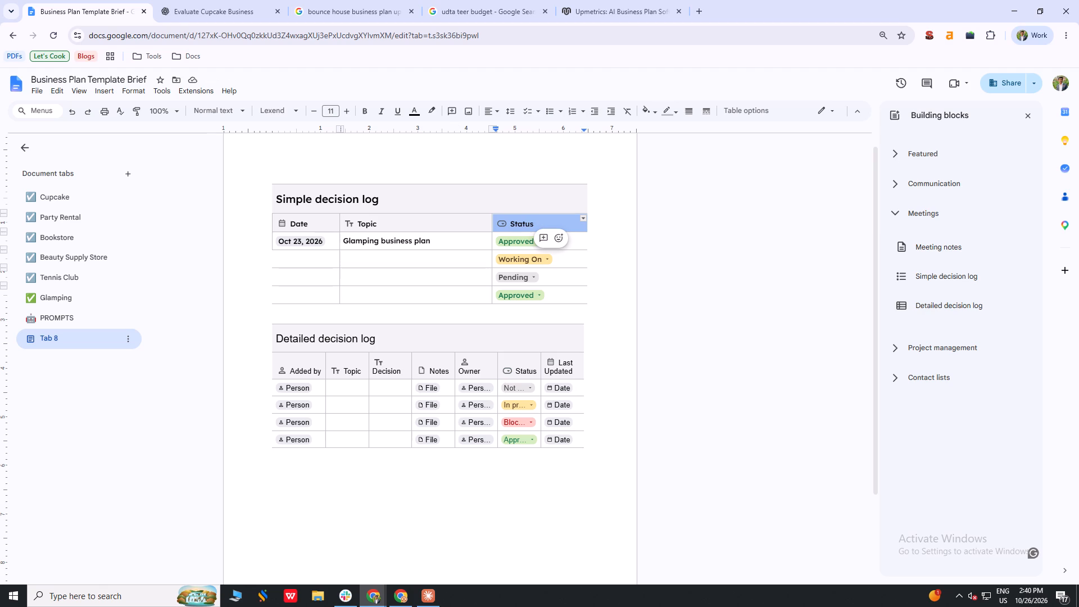
pyautogui.click(636, 478)
pyautogui.click(464, 508)
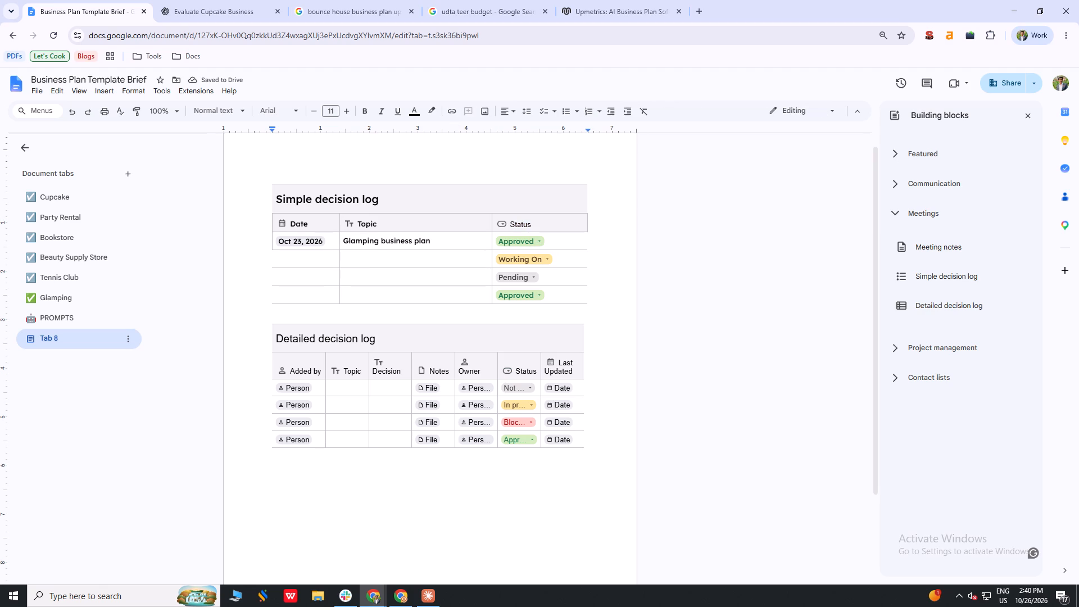
# Widen the Status column of the Detailed decision log so its status labels fit in full.
pyautogui.tripleClick(539, 436)
pyautogui.click(528, 461)
pyautogui.moveTo(541, 410); pyautogui.dragTo(577, 407)
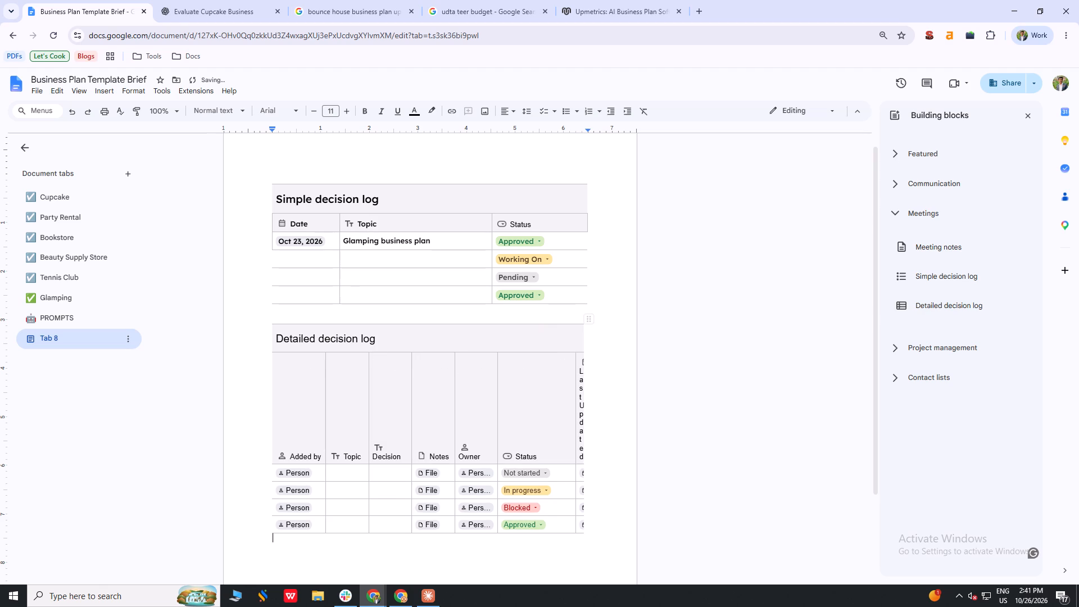
# Copy the Approved status from the Detailed decision log's last row and paste it over the Glamping business plan row's status.
pyautogui.click(557, 525)
pyautogui.doubleClick(557, 525)
pyautogui.hotkey('ctrl', 'c')
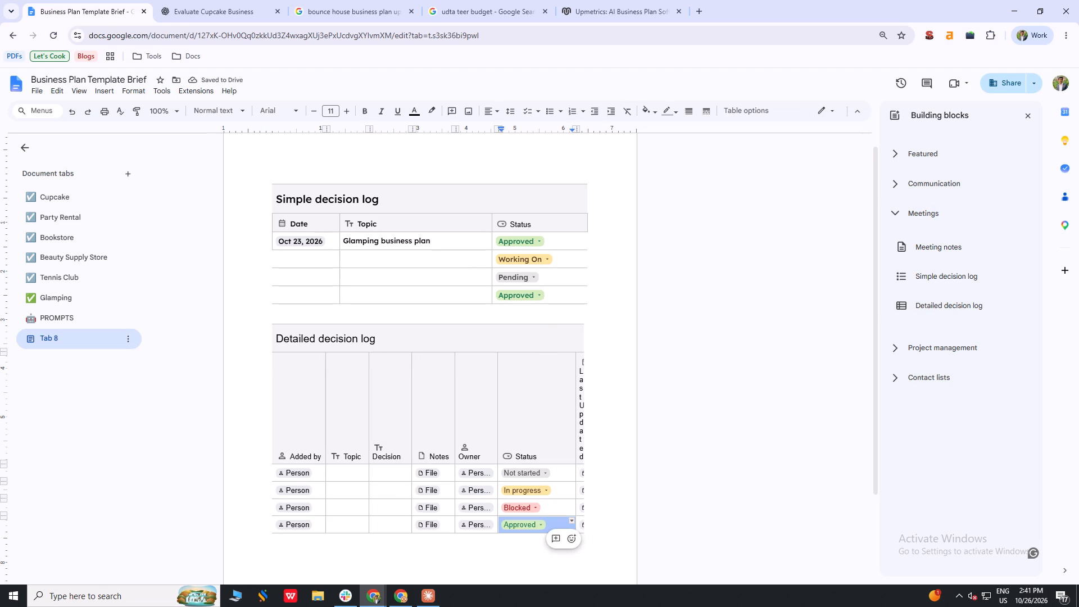
pyautogui.doubleClick(570, 243)
pyautogui.tripleClick(570, 243)
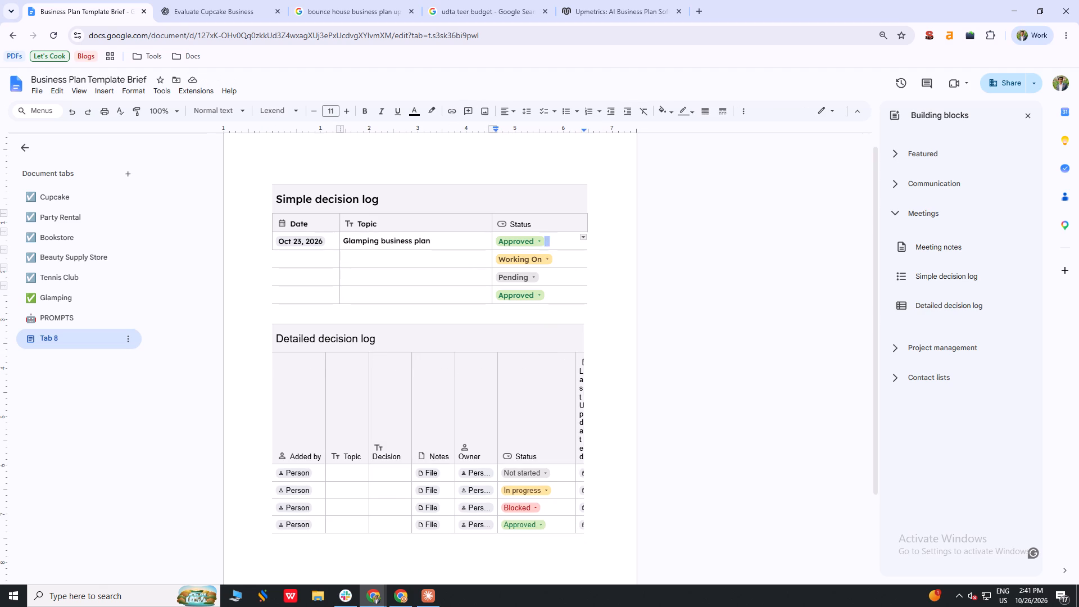
pyautogui.hotkey('ctrl', 'v')
pyautogui.click(600, 348)
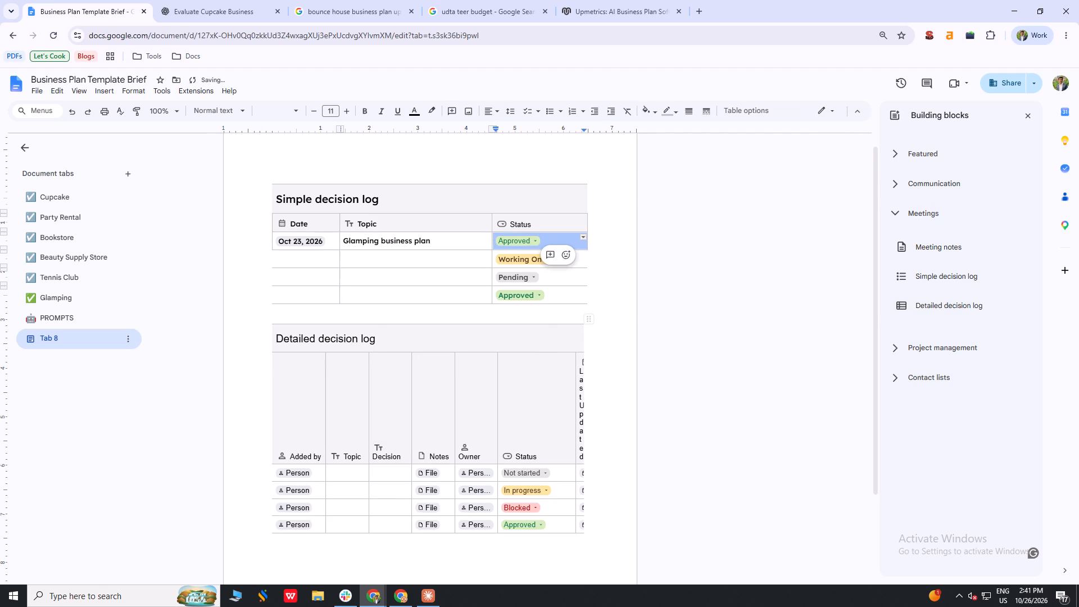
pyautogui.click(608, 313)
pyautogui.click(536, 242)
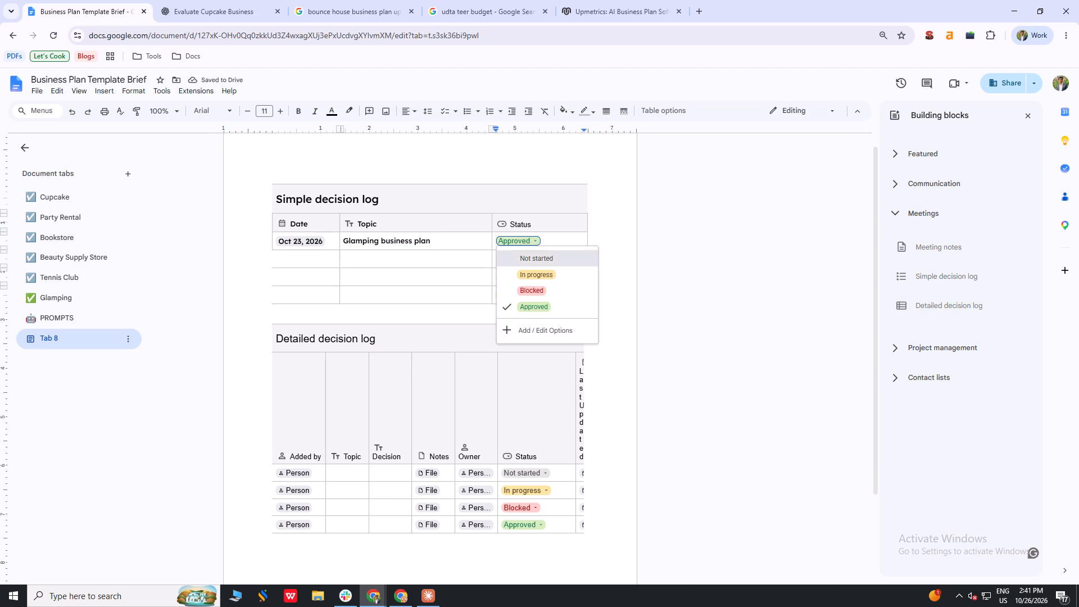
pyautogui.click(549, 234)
# Apply the Lexend font to all content in the tab, covering both decision log tables.
pyautogui.click(569, 296)
pyautogui.hotkey('ctrl', 'a')
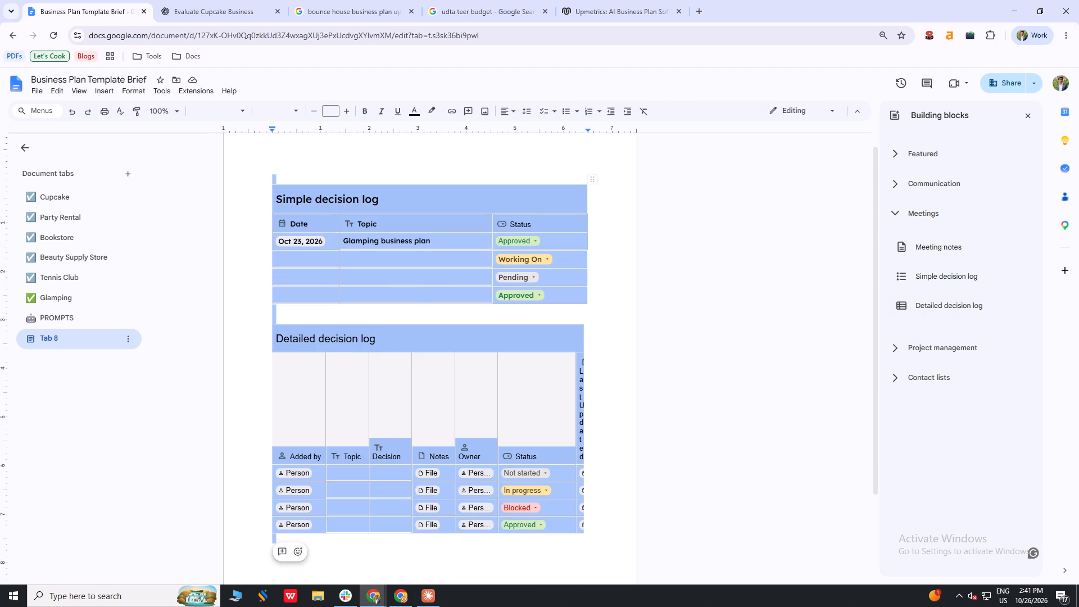
pyautogui.click(568, 297)
pyautogui.hotkey('ctrl', 'a')
pyautogui.click(262, 110)
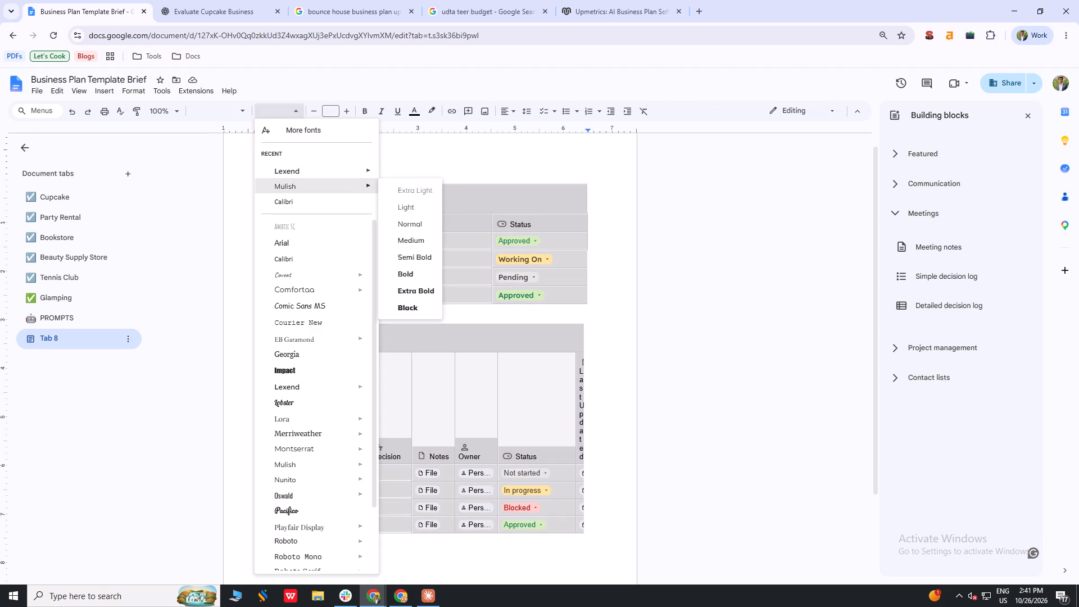
pyautogui.click(422, 242)
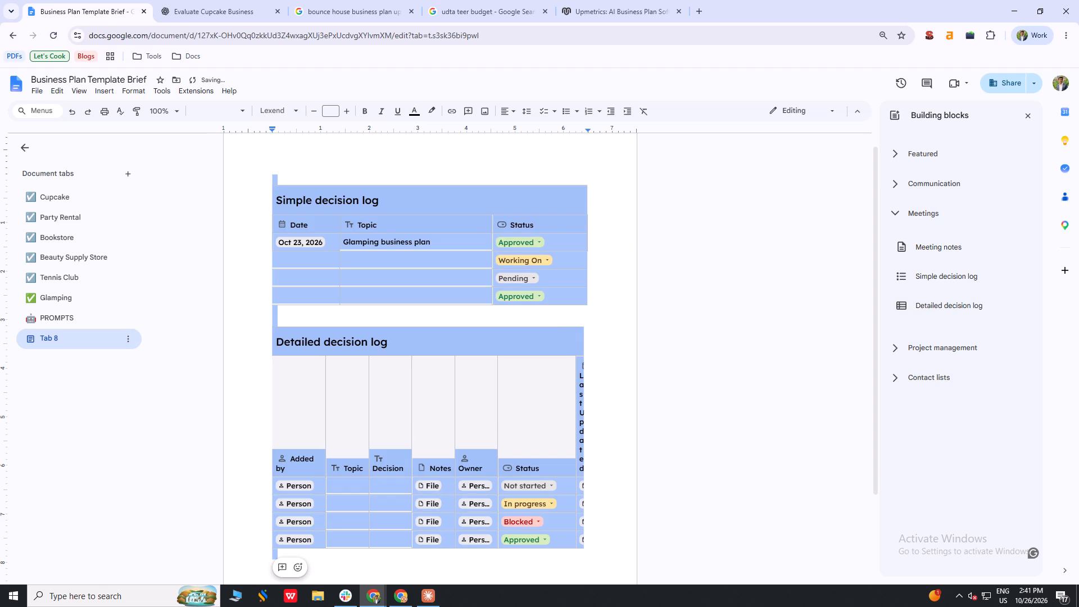
pyautogui.click(554, 312)
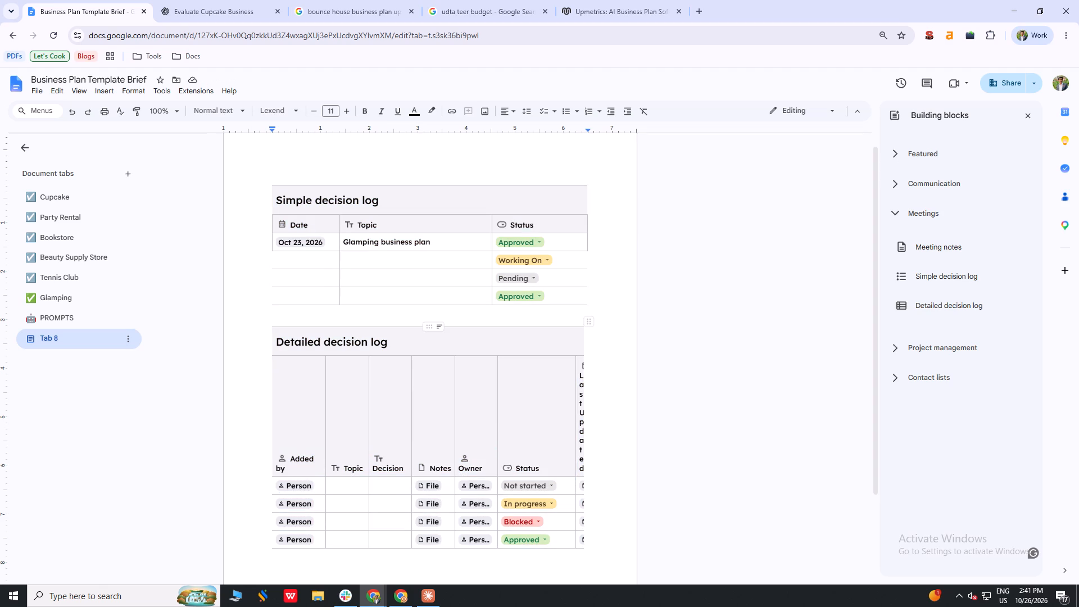
# Copy the Oct 23, 2026 date from the Glamping business plan row into the three empty Date cells below it.
pyautogui.scroll(-1, 555, 308)
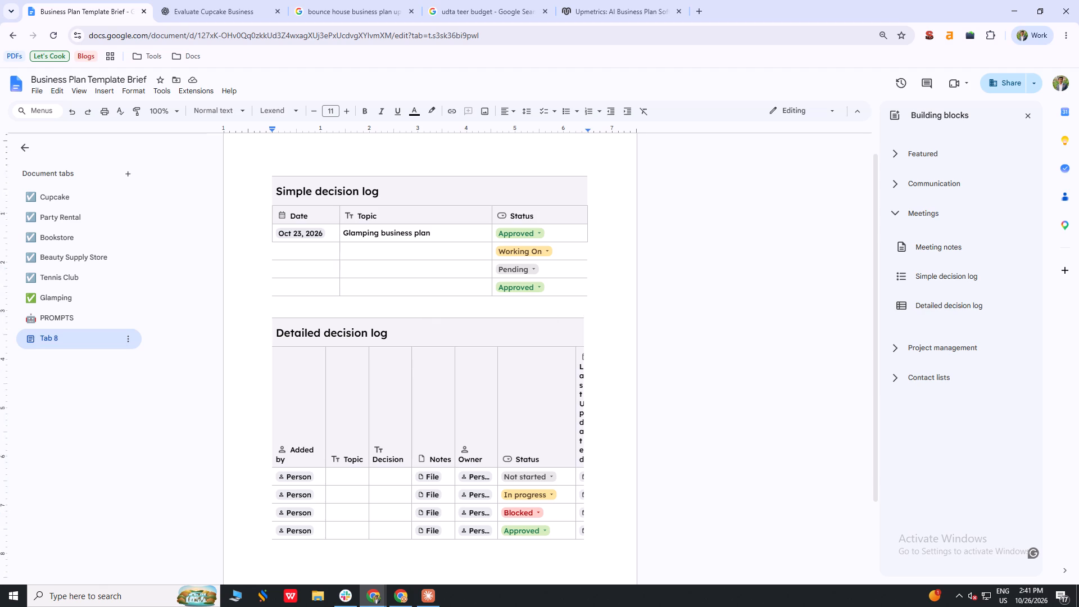
pyautogui.scroll(1, 552, 312)
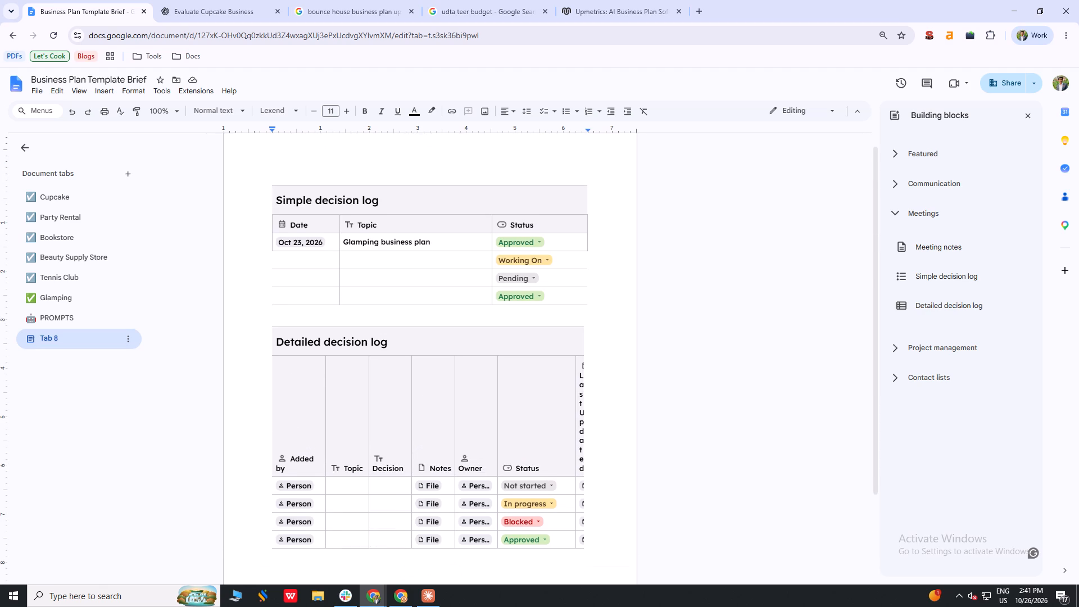
pyautogui.moveTo(330, 241); pyautogui.dragTo(294, 235)
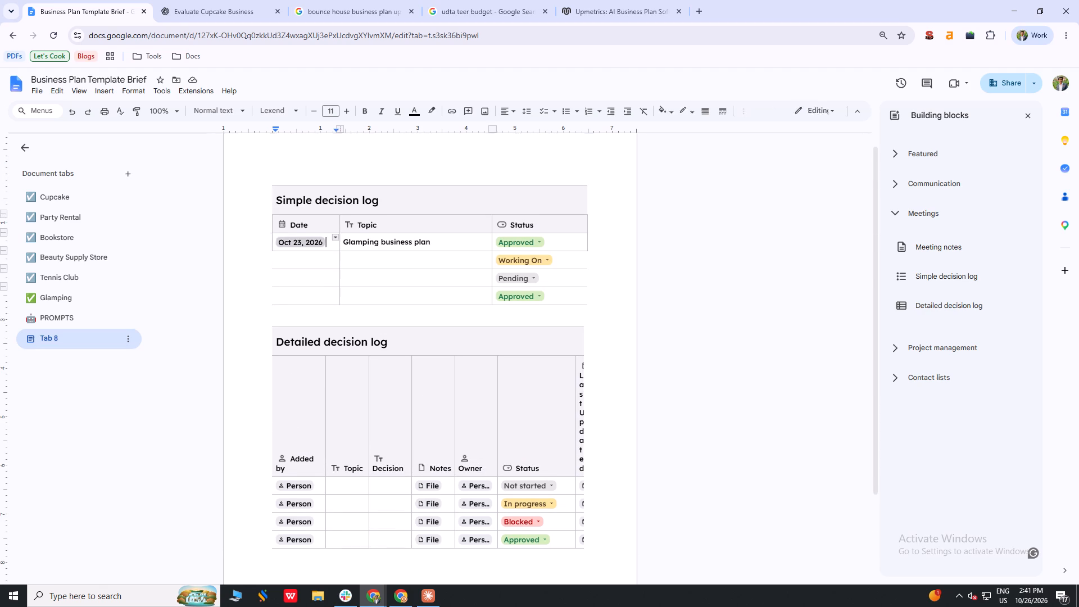
pyautogui.moveTo(294, 235); pyautogui.dragTo(271, 243)
pyautogui.click(460, 233)
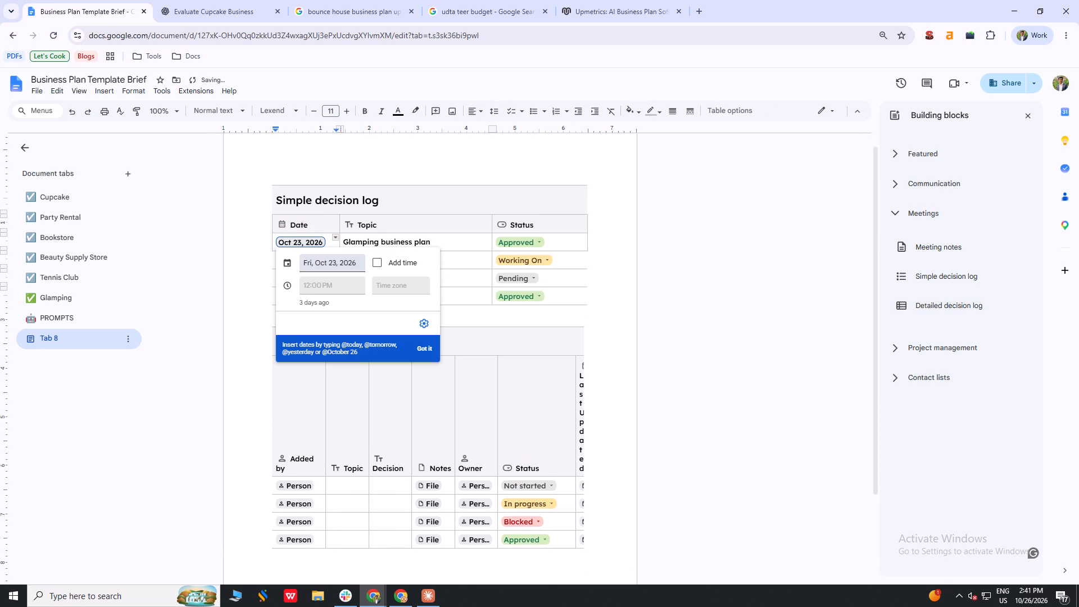
pyautogui.click(459, 228)
pyautogui.click(448, 294)
pyautogui.tripleClick(334, 242)
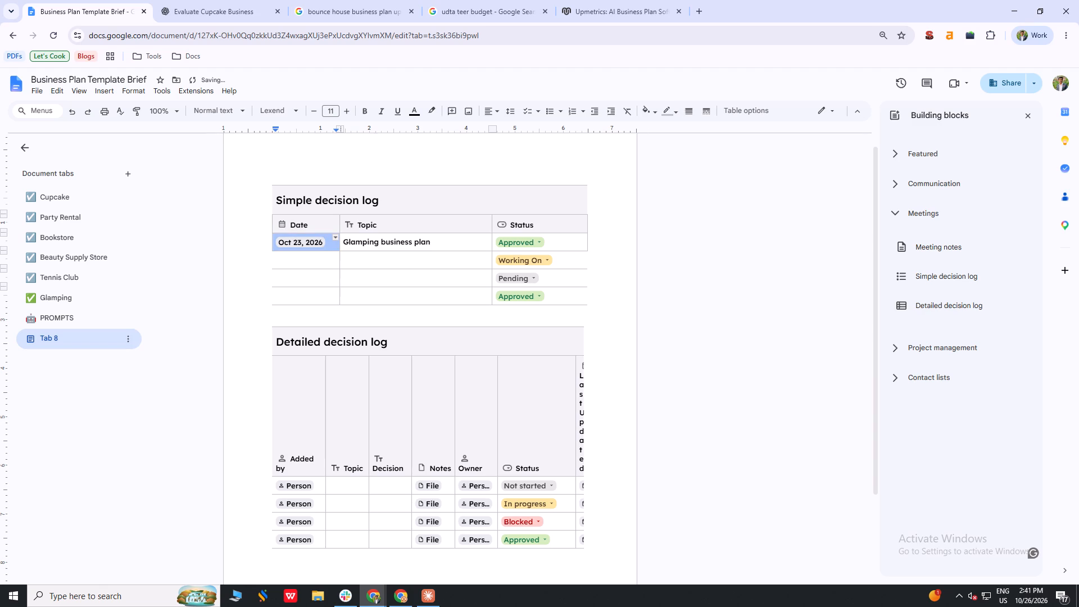
pyautogui.hotkey('ctrl', 'c')
pyautogui.click(319, 259)
pyautogui.hotkey('ctrl', 'v')
pyautogui.click(313, 279)
pyautogui.hotkey('ctrl', 'v')
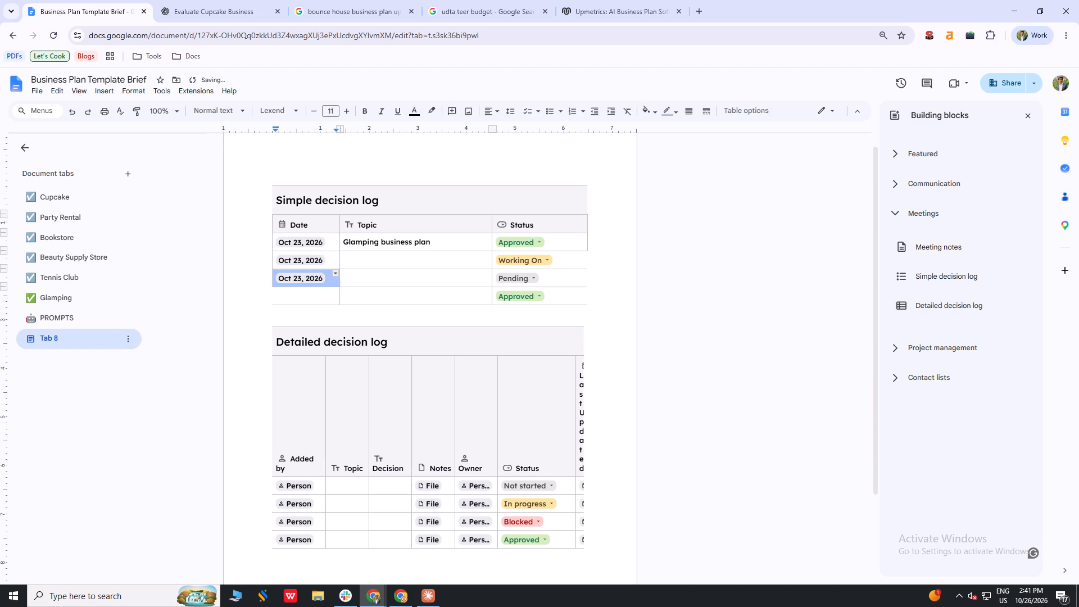
pyautogui.click(310, 301)
pyautogui.hotkey('ctrl', 'v')
pyautogui.click(402, 294)
# Set the date in the row directly below Glamping business plan to Oct 26, 2026.
pyautogui.scroll(-1, 431, 248)
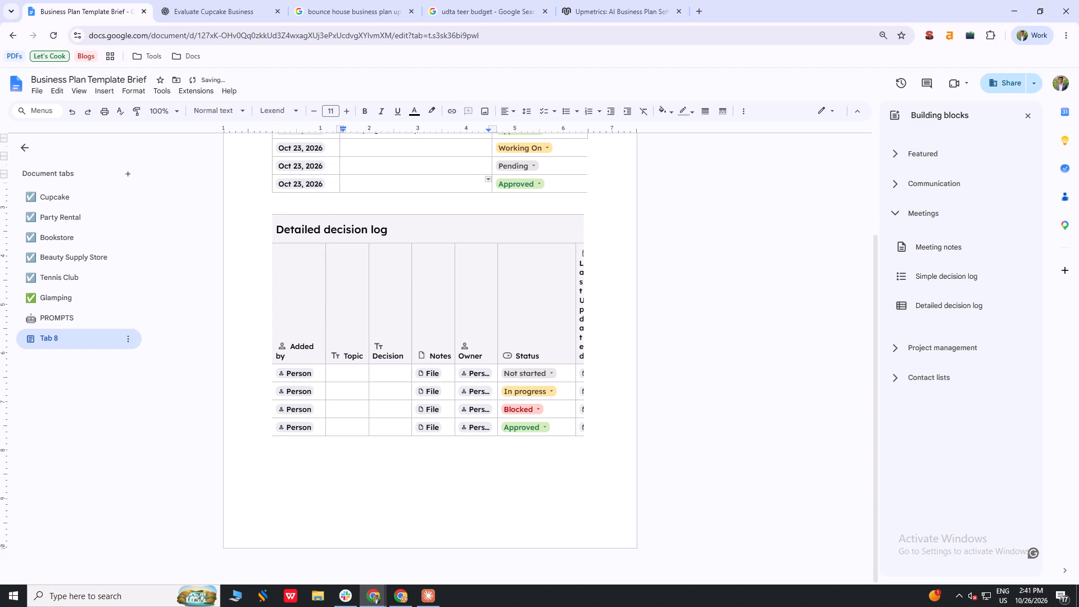
pyautogui.click(79, 280)
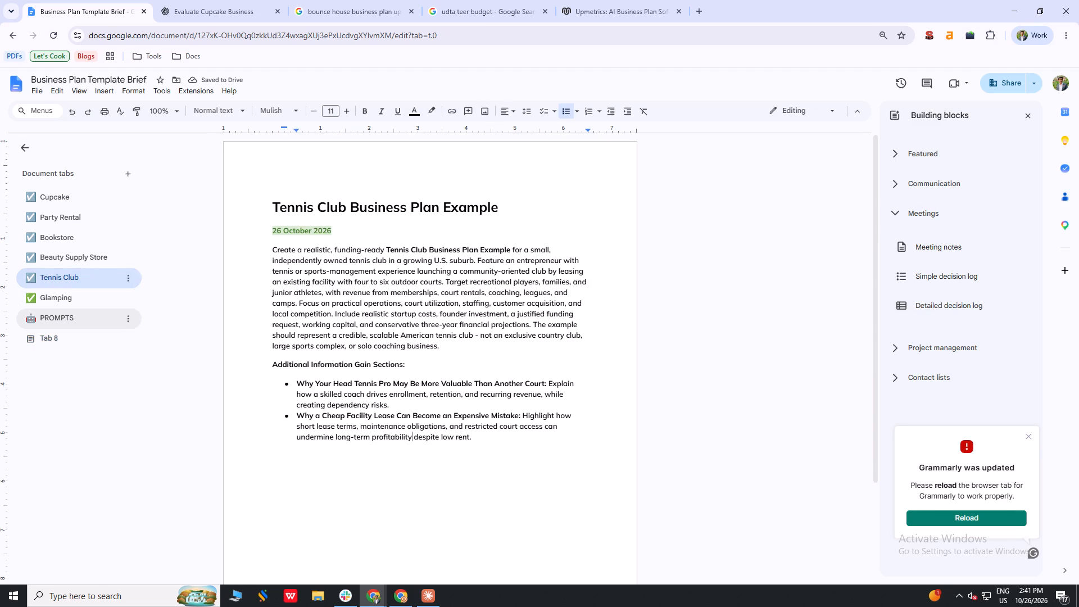
pyautogui.click(71, 319)
pyautogui.click(74, 333)
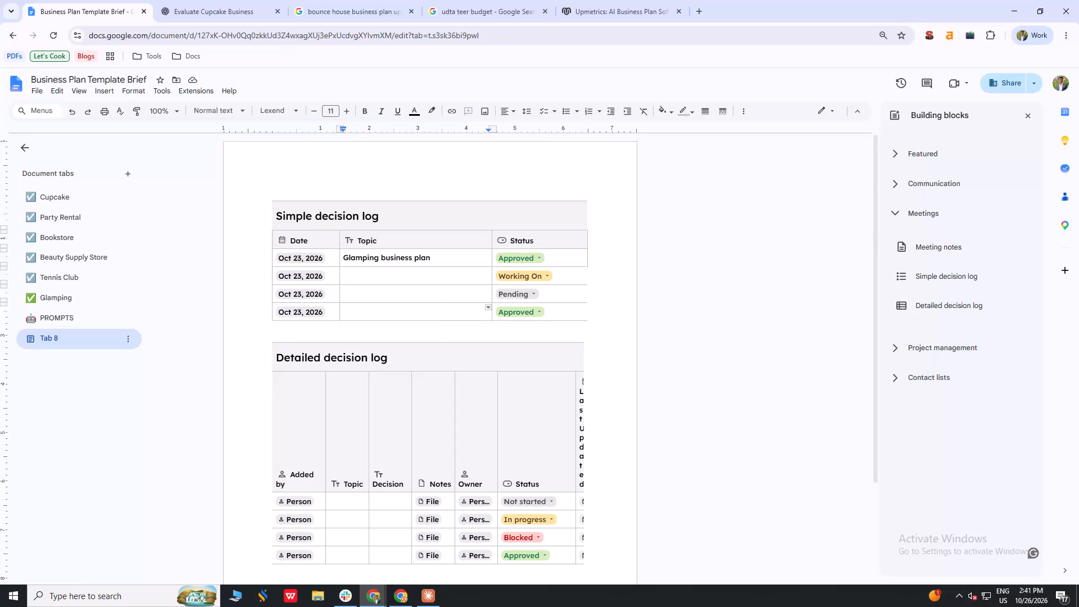
pyautogui.click(301, 282)
pyautogui.click(324, 293)
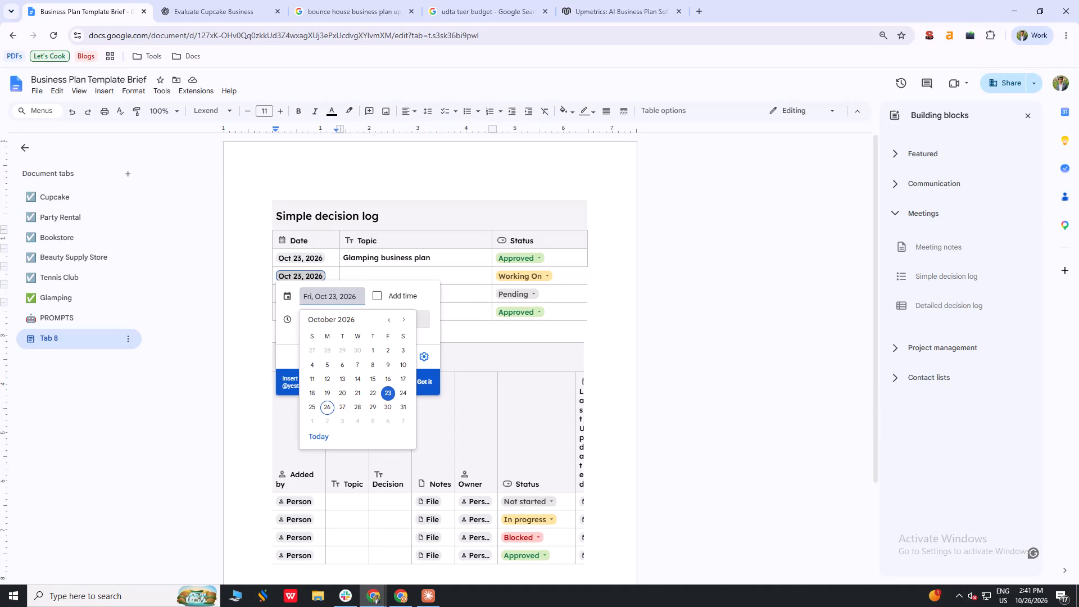
pyautogui.click(327, 409)
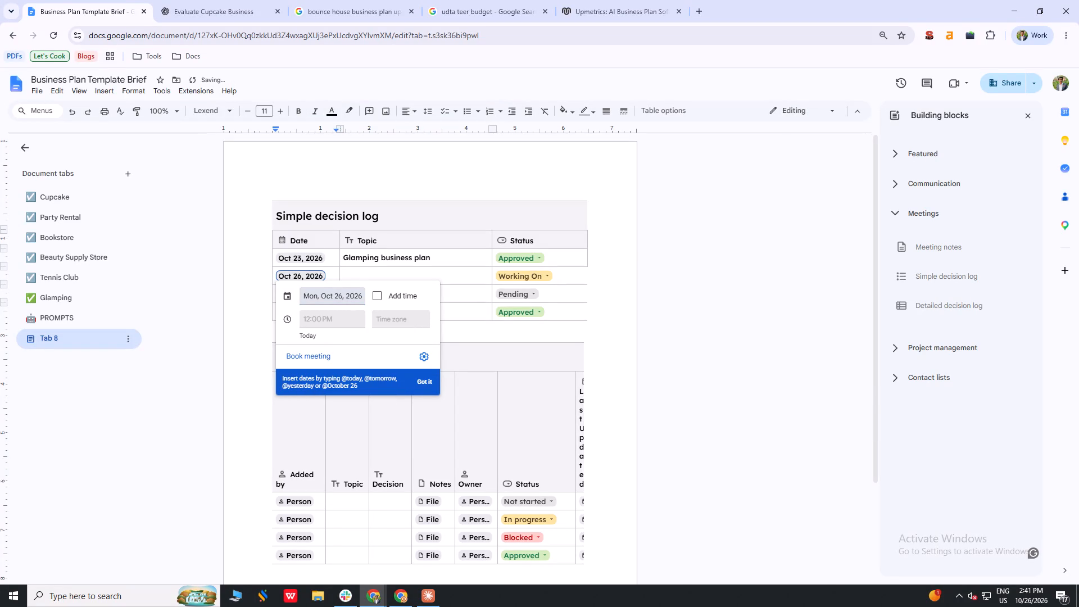
pyautogui.click(459, 330)
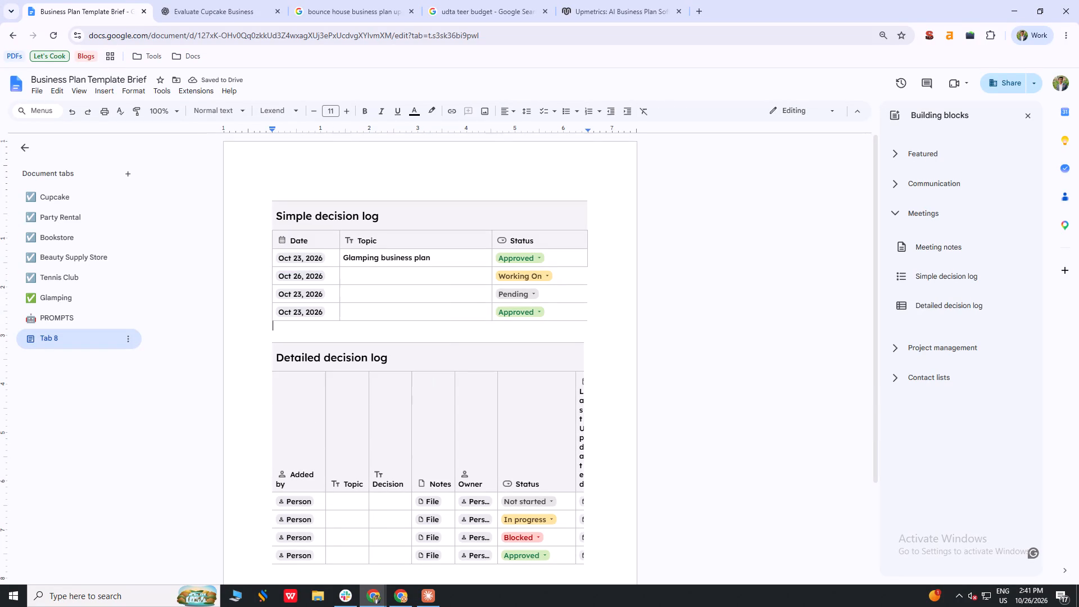
# Copy the Oct 26, 2026 date and paste it over the dates in the last two rows of the Simple decision log.
pyautogui.doubleClick(332, 277)
pyautogui.click(332, 277)
pyautogui.hotkey('ctrl', 'c')
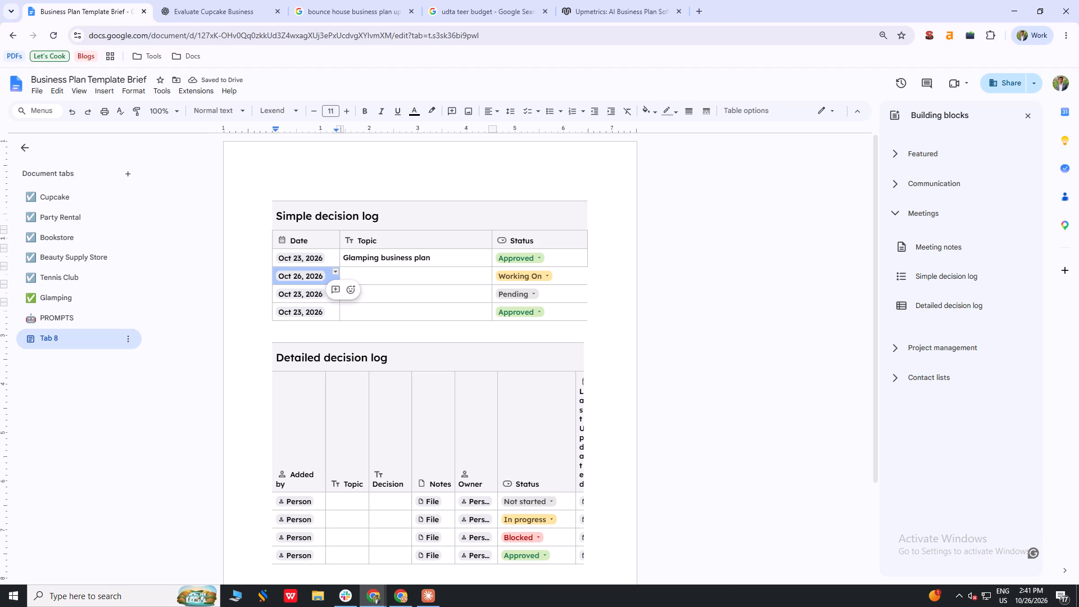
pyautogui.click(404, 287)
pyautogui.click(335, 297)
pyautogui.hotkey('ctrl', 'v')
pyautogui.click(332, 319)
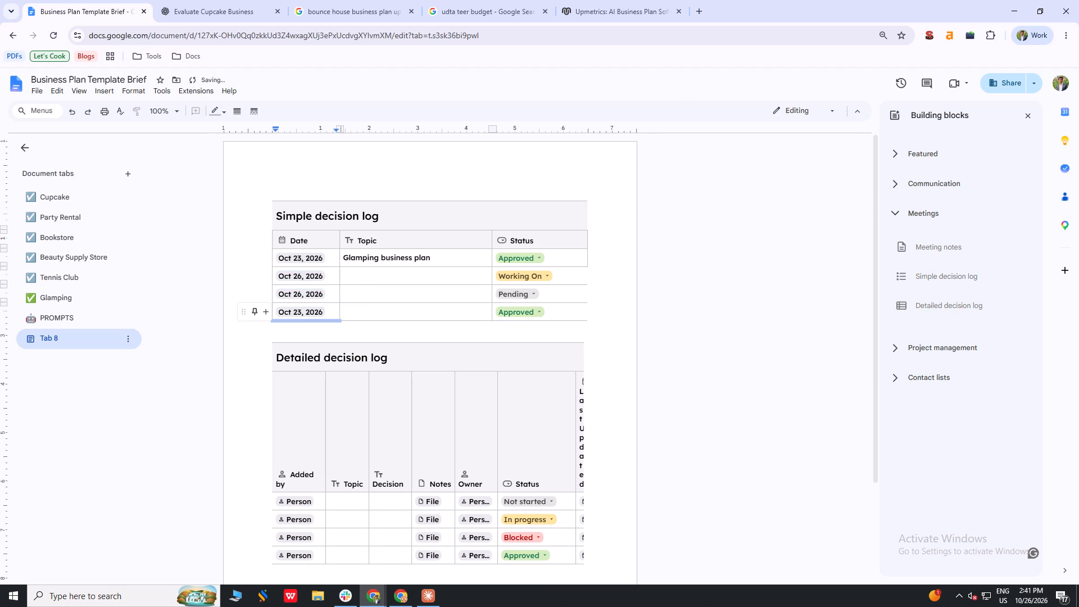
pyautogui.click(386, 309)
pyautogui.click(334, 311)
pyautogui.hotkey('ctrl', 'v')
pyautogui.click(411, 313)
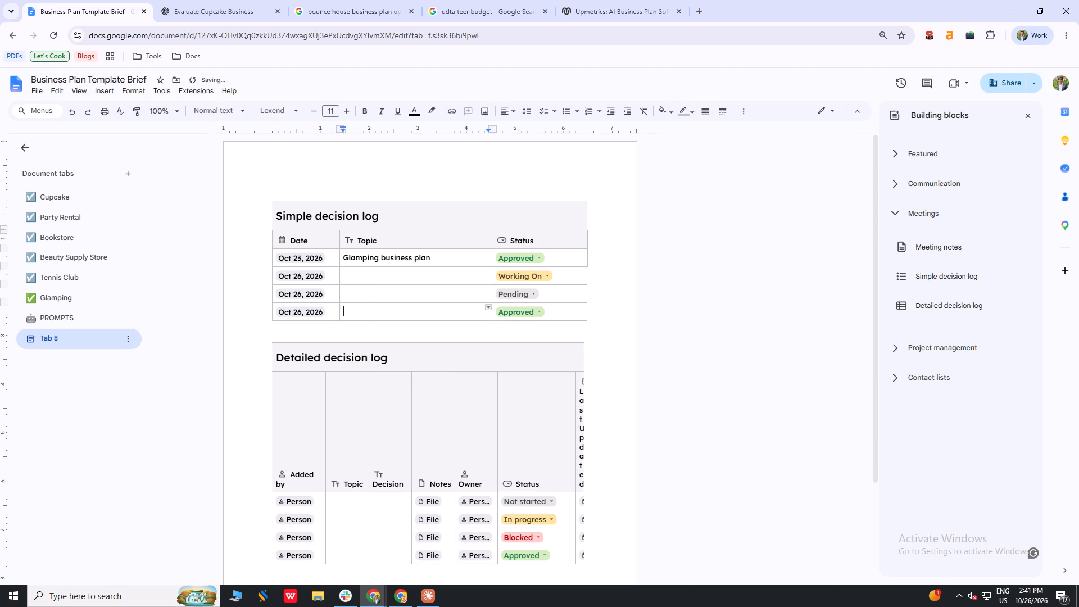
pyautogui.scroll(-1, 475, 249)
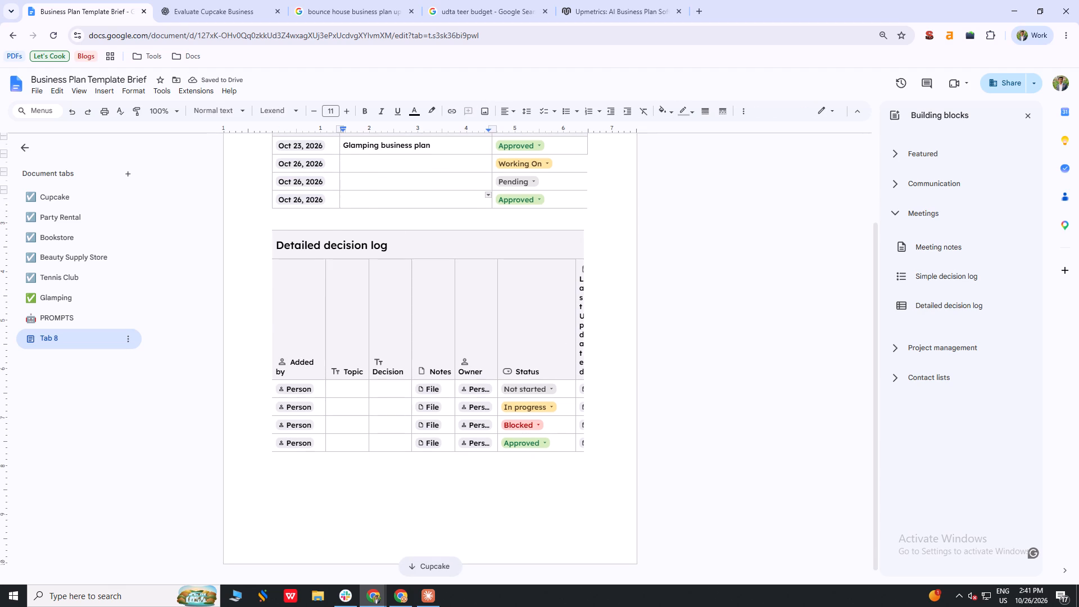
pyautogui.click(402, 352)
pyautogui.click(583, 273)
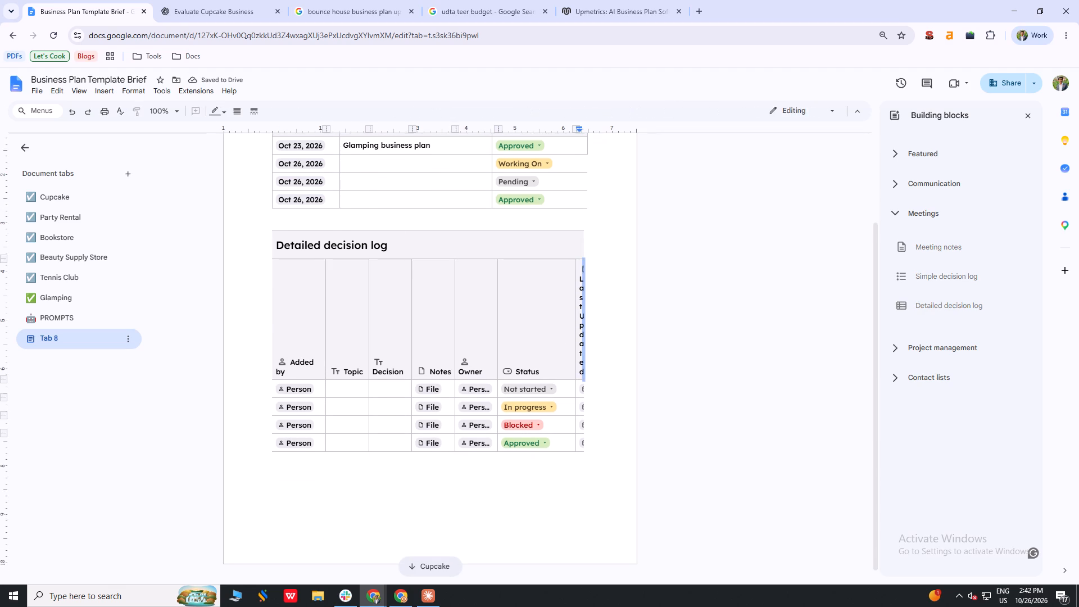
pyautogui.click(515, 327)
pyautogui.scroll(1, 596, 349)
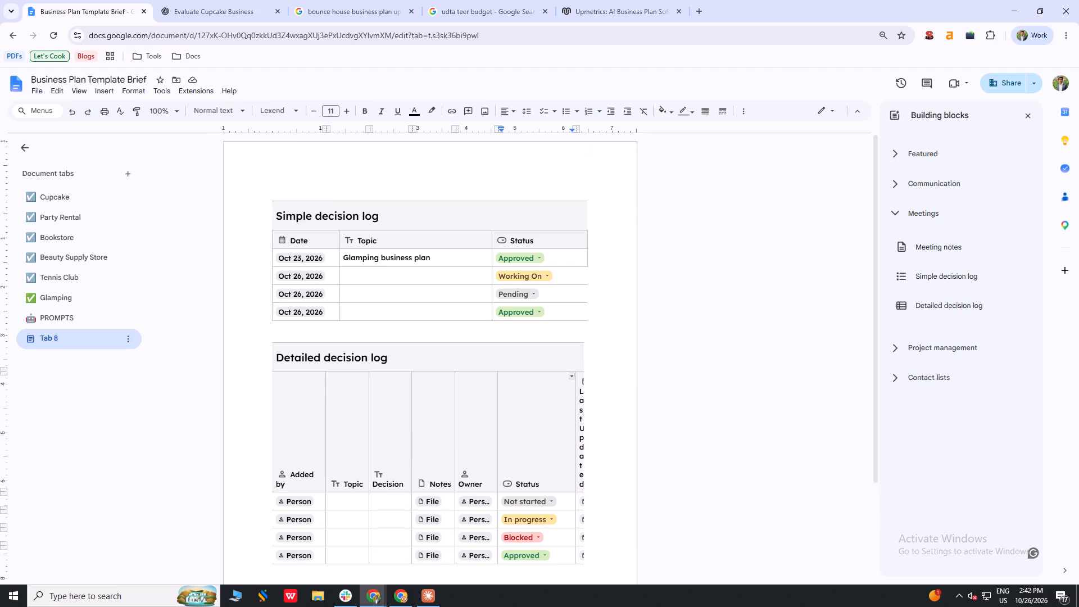
# Copy the Approved status from the Glamping business plan row and paste it over the Working On status directly below.
pyautogui.tripleClick(568, 255)
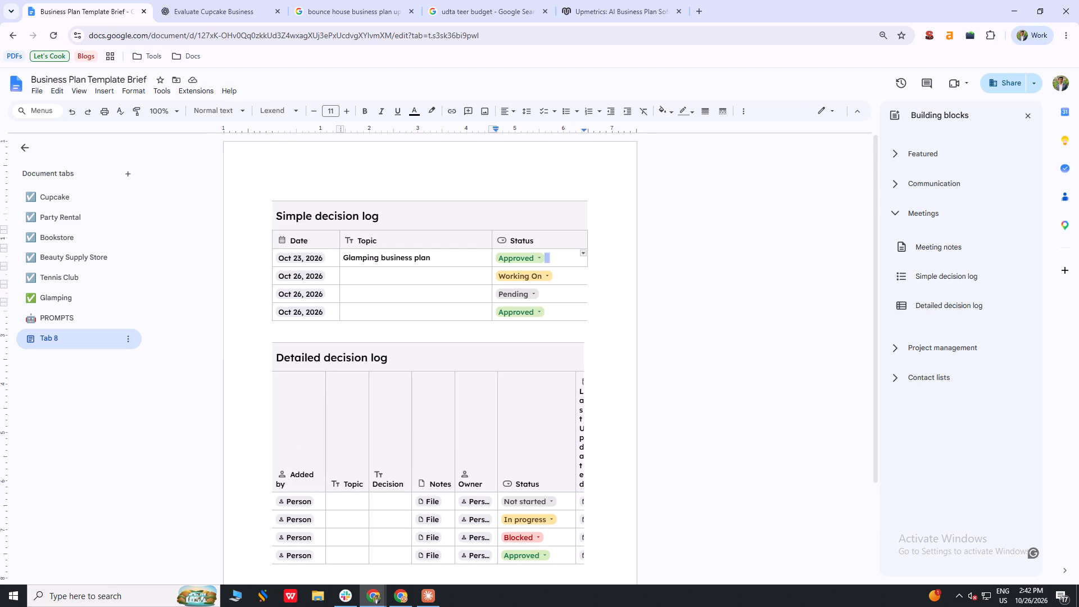
pyautogui.hotkey('ctrl', 'c')
pyautogui.click(583, 278)
pyautogui.hotkey('ctrl', 'v')
pyautogui.click(554, 296)
pyautogui.click(706, 337)
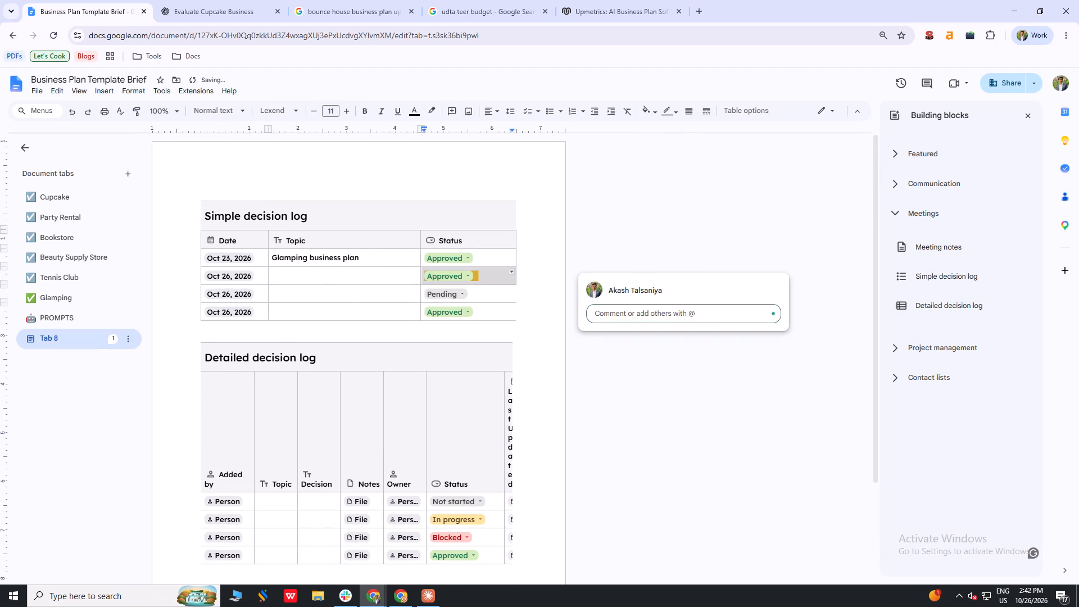
pyautogui.click(563, 296)
pyautogui.hotkey('ctrl', 'a')
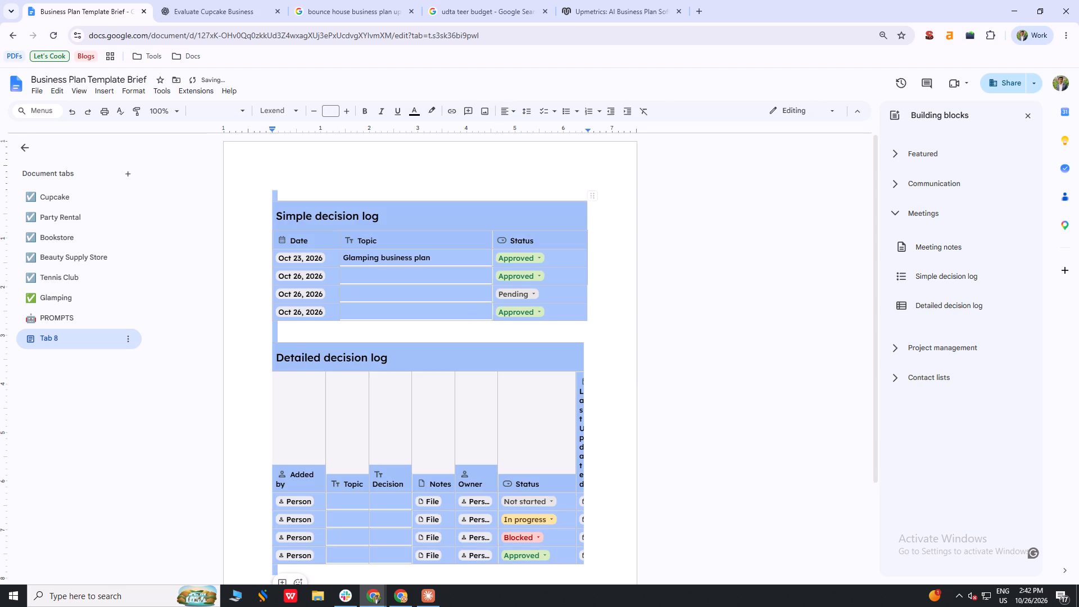
pyautogui.doubleClick(560, 298)
pyautogui.click(560, 298)
pyautogui.click(622, 291)
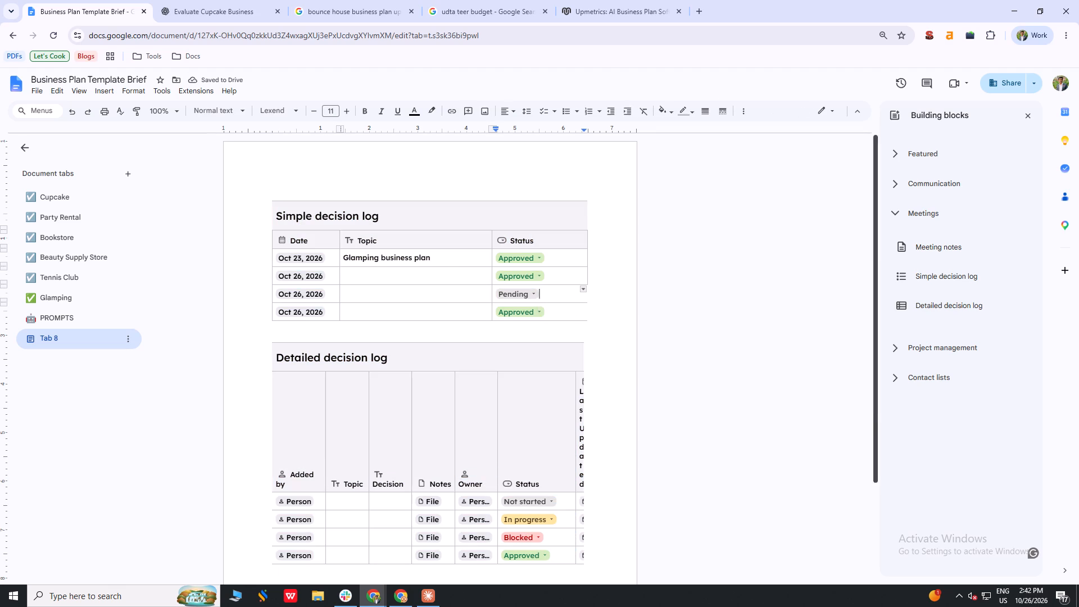
# Close the Building blocks sidebar.
pyautogui.click(1032, 114)
pyautogui.click(794, 465)
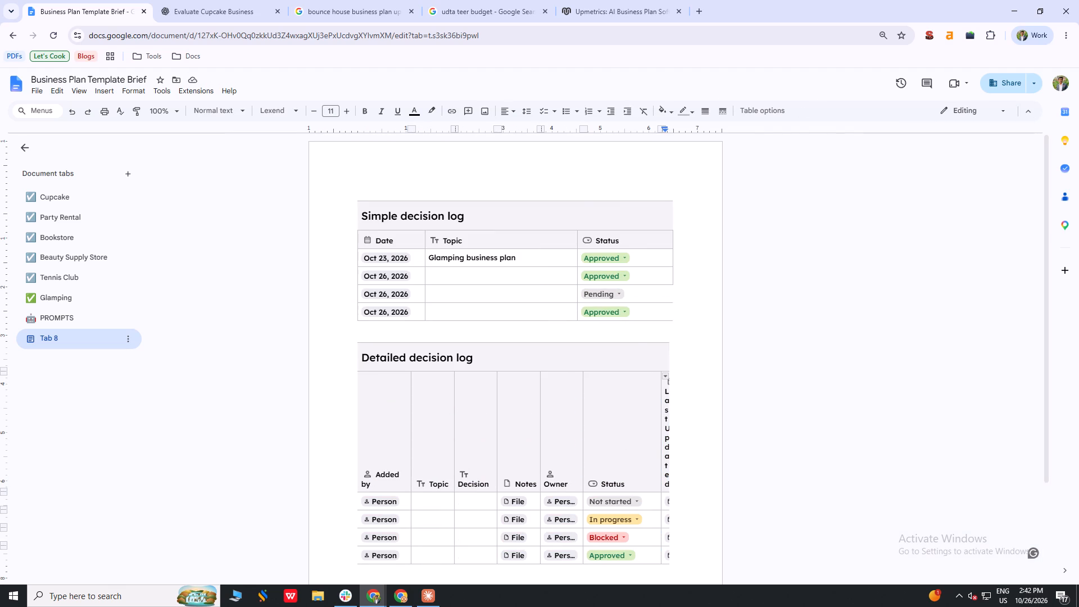
# Paste the copied Approved status over the statuses in the last two rows of the Simple decision log.
pyautogui.tripleClick(647, 295)
pyautogui.hotkey('ctrl', 'v')
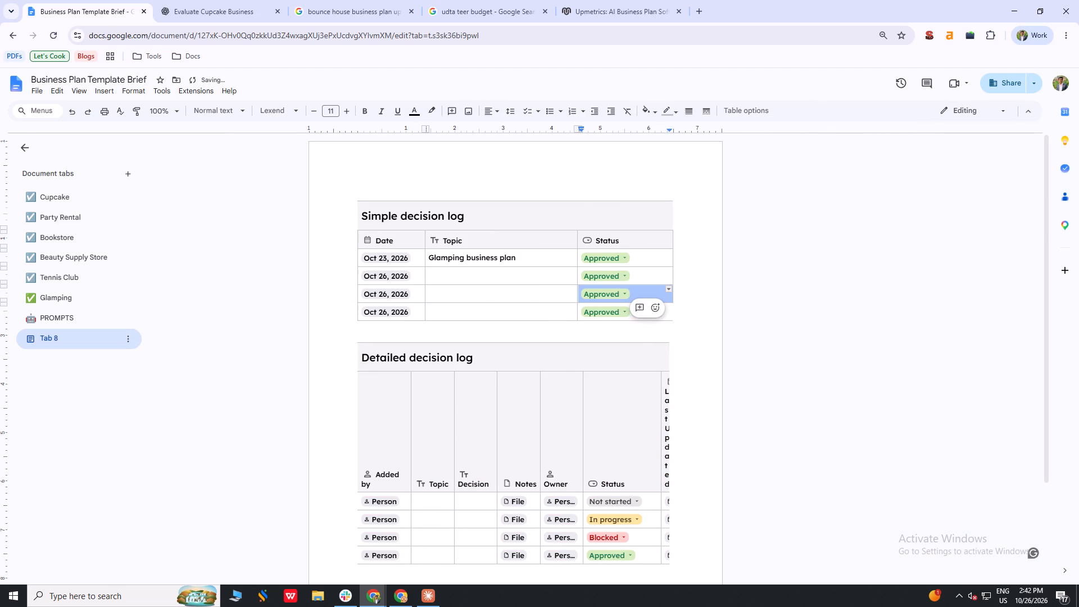
pyautogui.click(692, 326)
pyautogui.tripleClick(648, 311)
pyautogui.hotkey('ctrl', 'v')
pyautogui.click(694, 331)
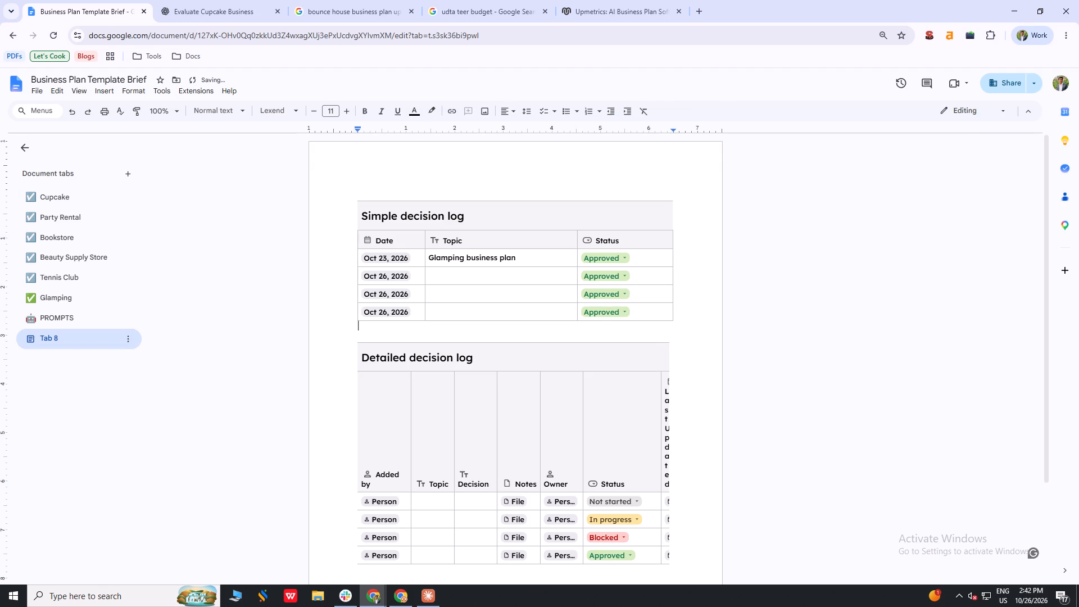
# Narrow the Simple decision log's Status column slightly, giving the extra width to the Topic column.
pyautogui.moveTo(579, 241); pyautogui.dragTo(591, 242)
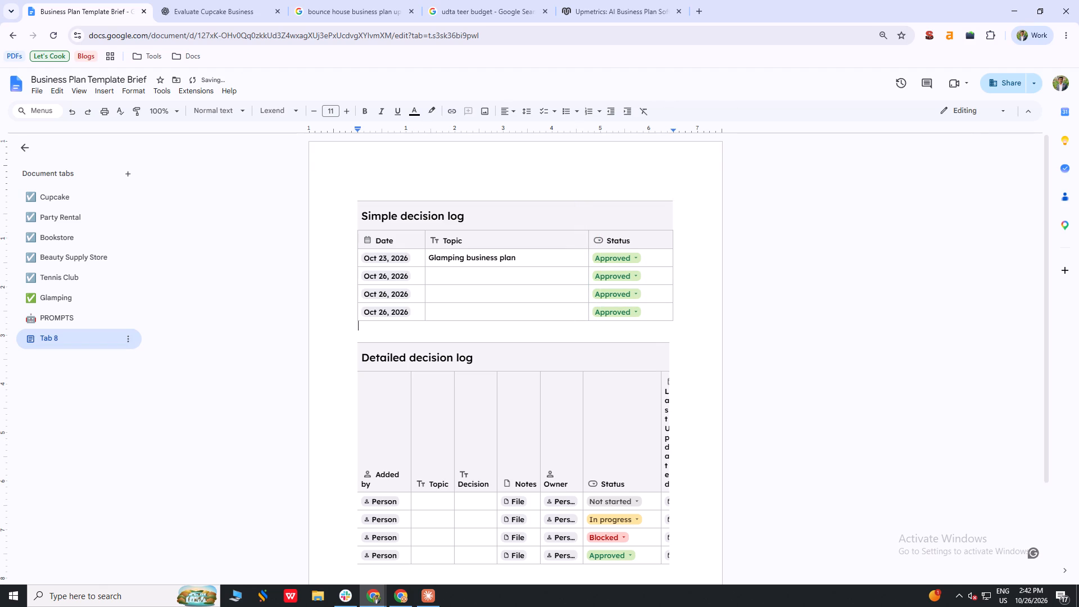
# Center-align the Simple decision log's entire Status column, including its header.
pyautogui.moveTo(658, 314); pyautogui.dragTo(578, 253)
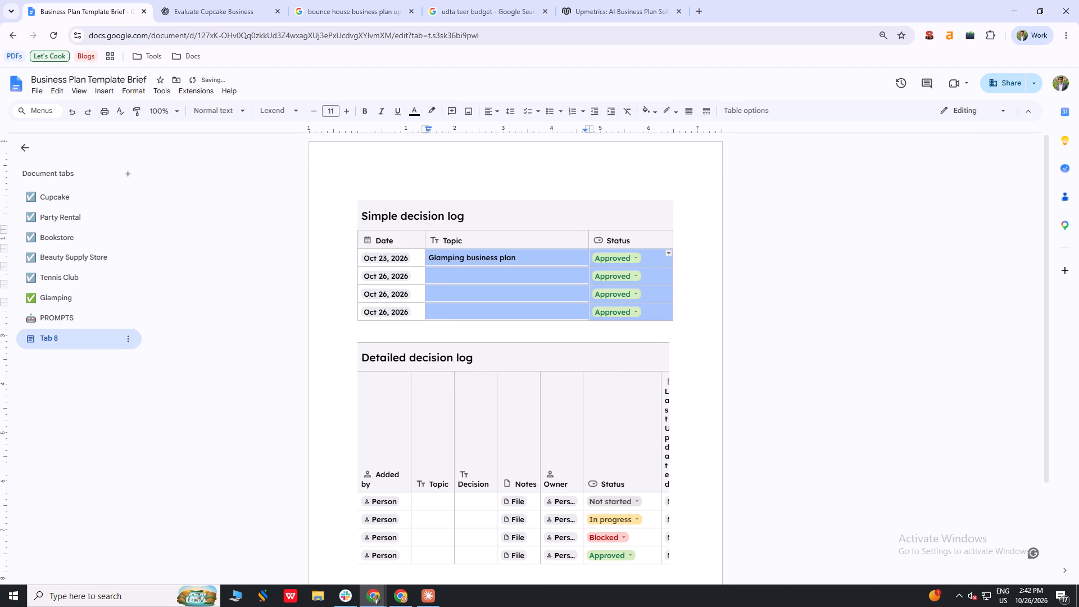
pyautogui.moveTo(578, 253); pyautogui.dragTo(612, 244)
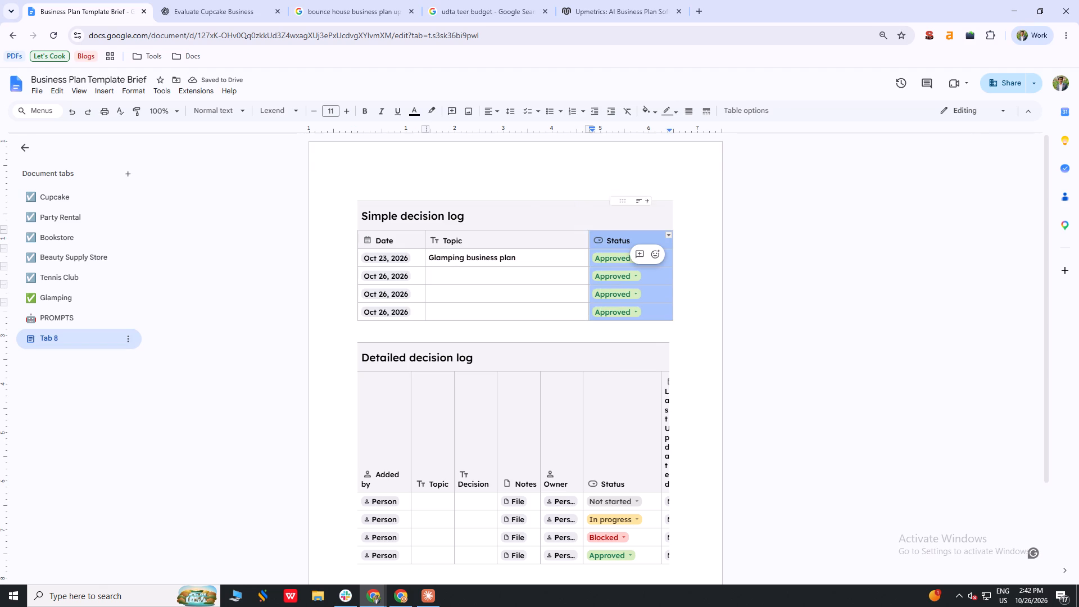
pyautogui.click(491, 114)
pyautogui.click(508, 126)
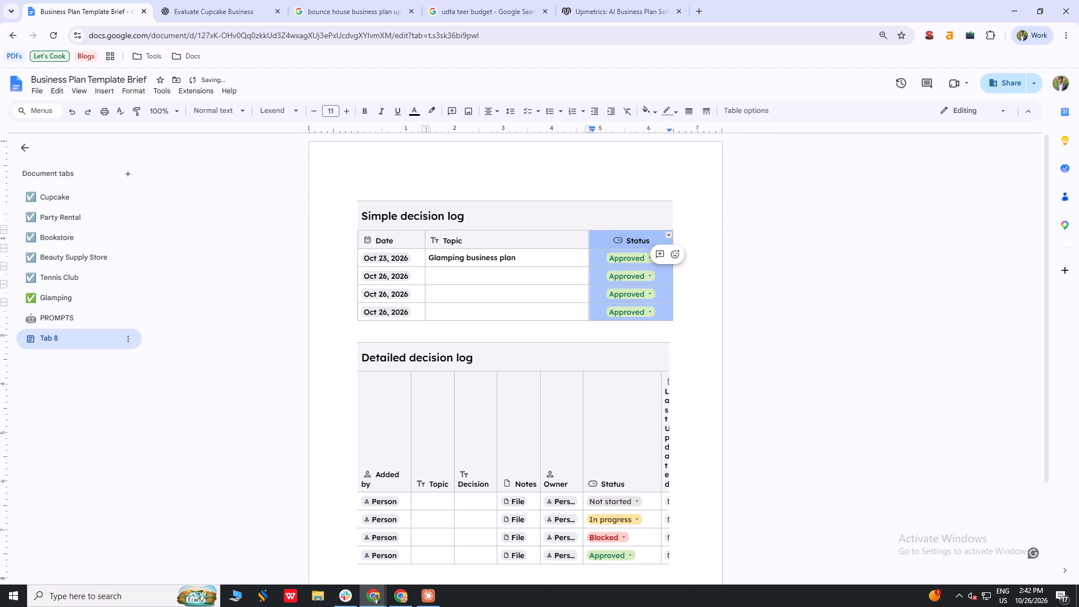
# Center-align the Simple decision log's header row across the Date, Topic and Status columns.
pyautogui.click(574, 300)
pyautogui.moveTo(654, 237); pyautogui.dragTo(388, 238)
pyautogui.click(485, 112)
pyautogui.click(508, 130)
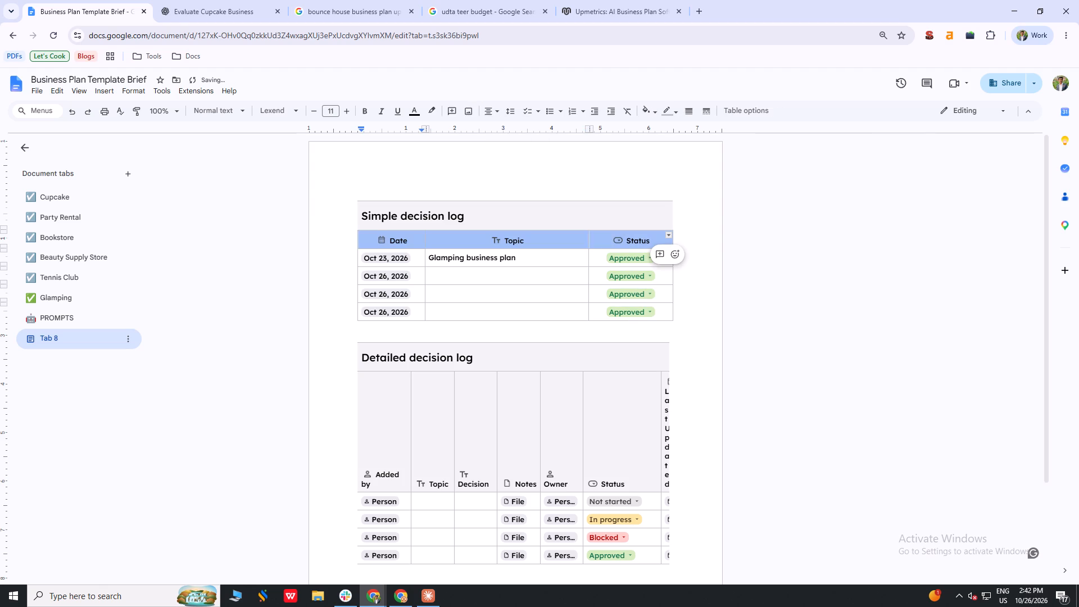
pyautogui.click(507, 337)
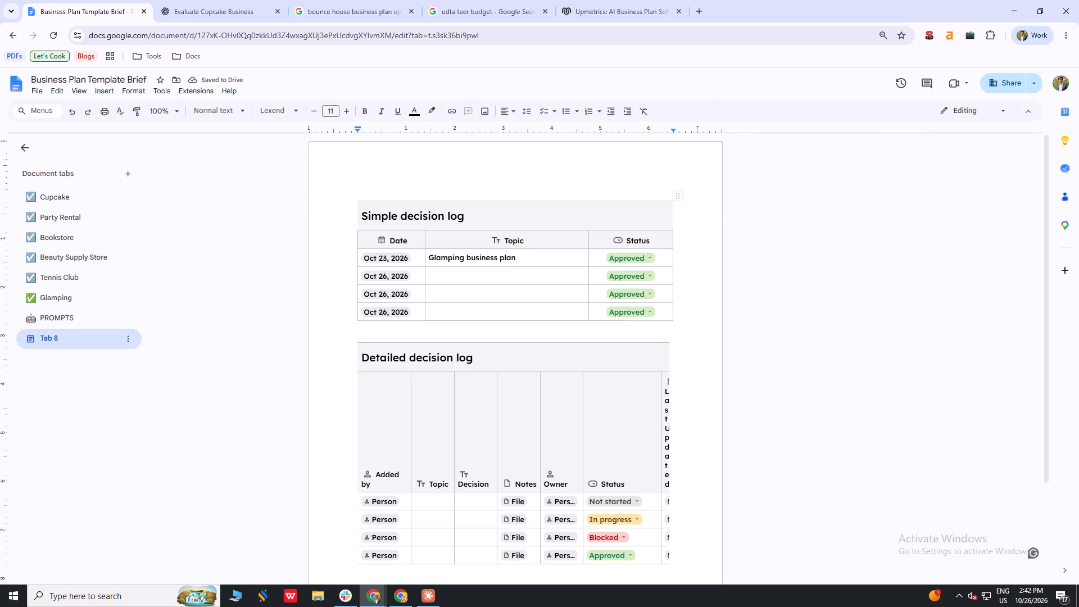
# Center-align the Simple decision log's entire Date column, including its header.
pyautogui.moveTo(418, 314); pyautogui.dragTo(379, 259)
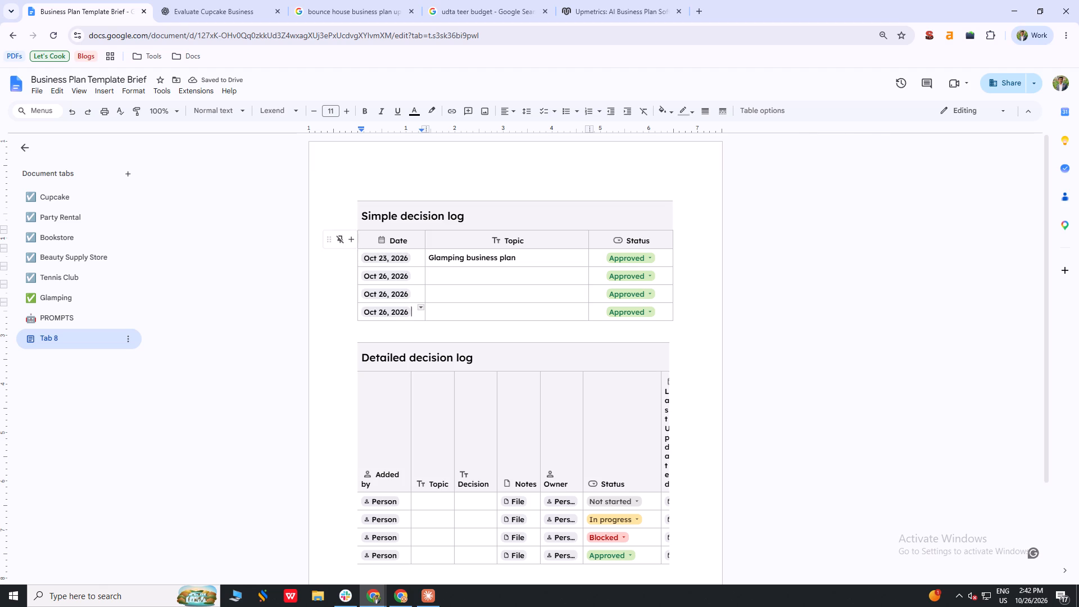
pyautogui.moveTo(410, 234); pyautogui.dragTo(415, 315)
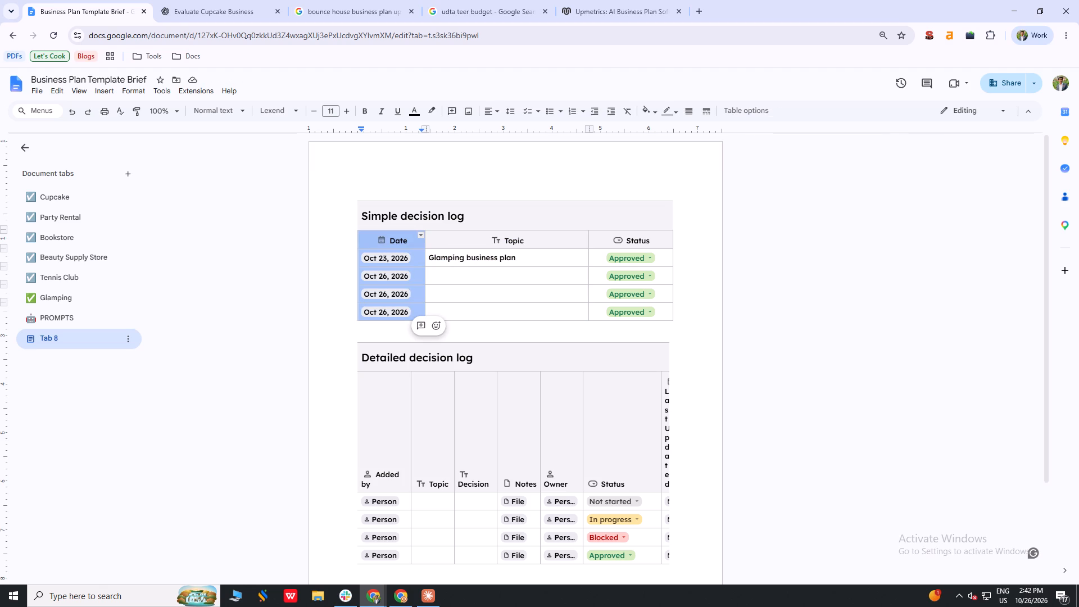
pyautogui.click(488, 115)
pyautogui.click(509, 132)
pyautogui.click(542, 329)
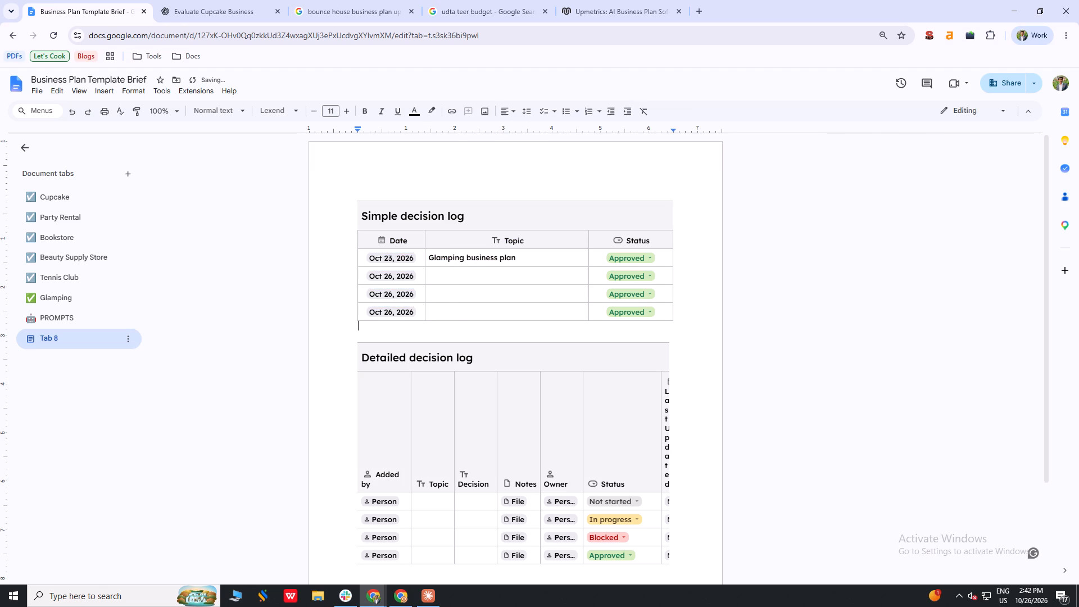
# Narrow the Simple decision log's Status column slightly more, giving the extra width to the Topic column.
pyautogui.scroll(-1, 598, 299)
pyautogui.scroll(1, 618, 321)
pyautogui.moveTo(590, 242); pyautogui.dragTo(594, 242)
pyautogui.moveTo(594, 242); pyautogui.dragTo(598, 242)
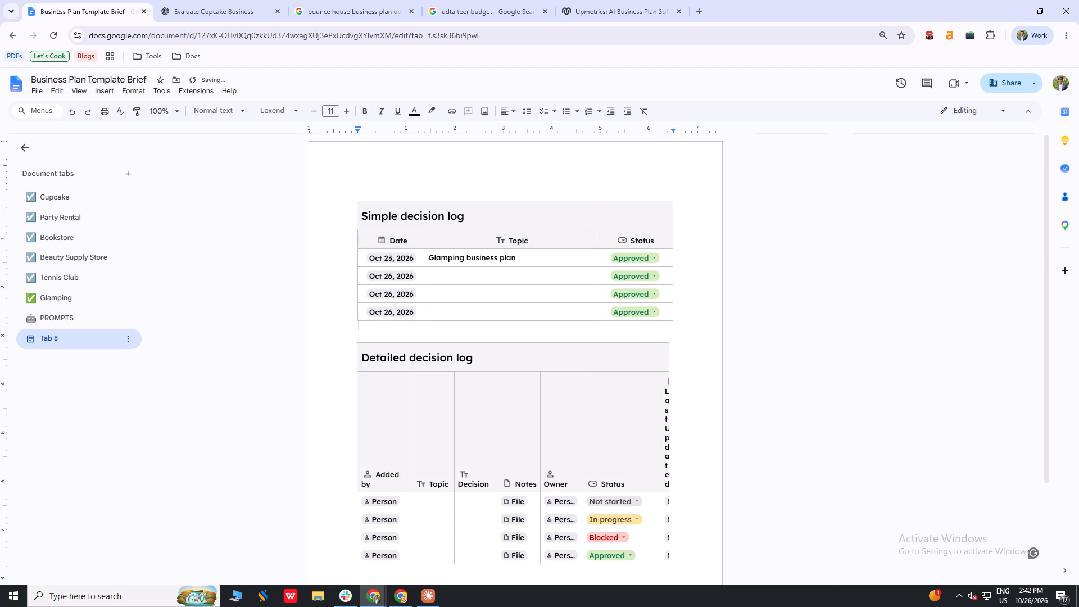
pyautogui.click(598, 242)
pyautogui.click(518, 335)
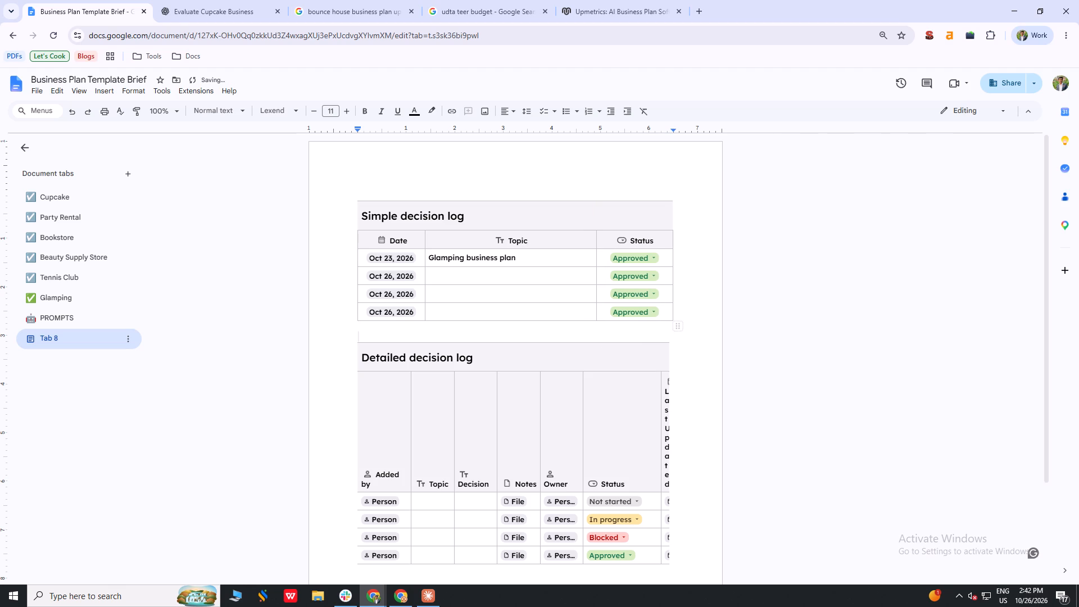
# Add two blank lines between the Simple decision log and the Detailed decision log.
pyautogui.scroll(-1, 660, 241)
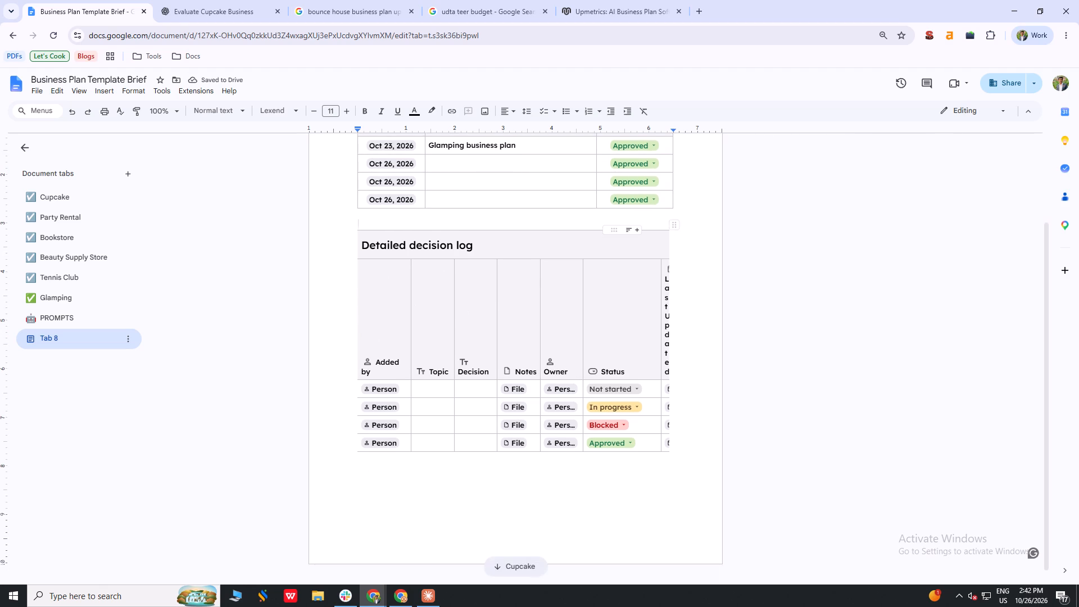
pyautogui.scroll(1, 488, 477)
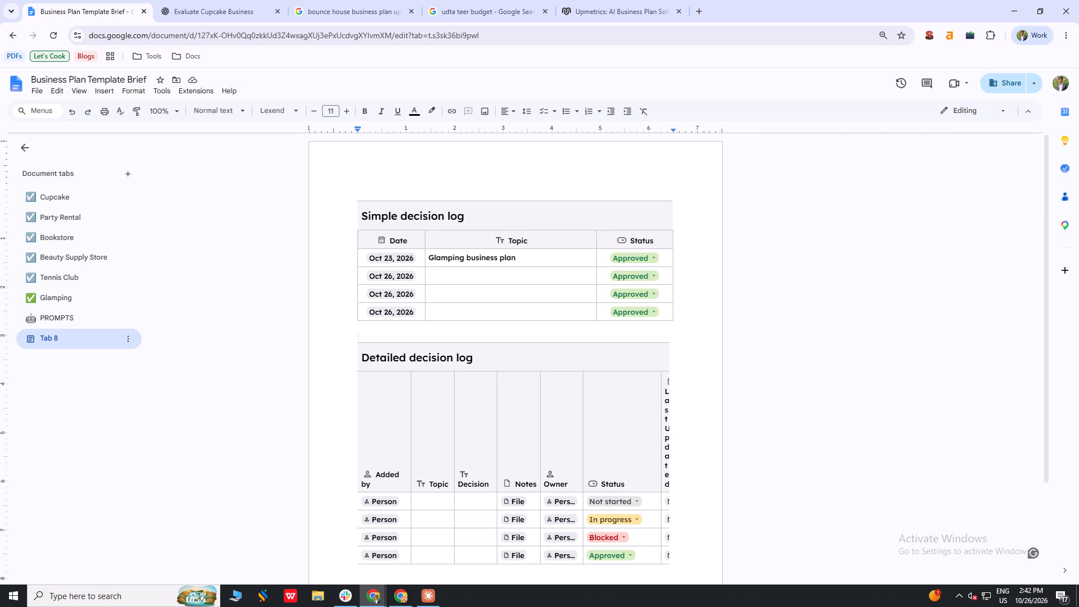
pyautogui.press('Return')
pyautogui.press('Return')
# Delete the entire Detailed decision log table.
pyautogui.scroll(-1, 575, 328)
pyautogui.click(502, 268)
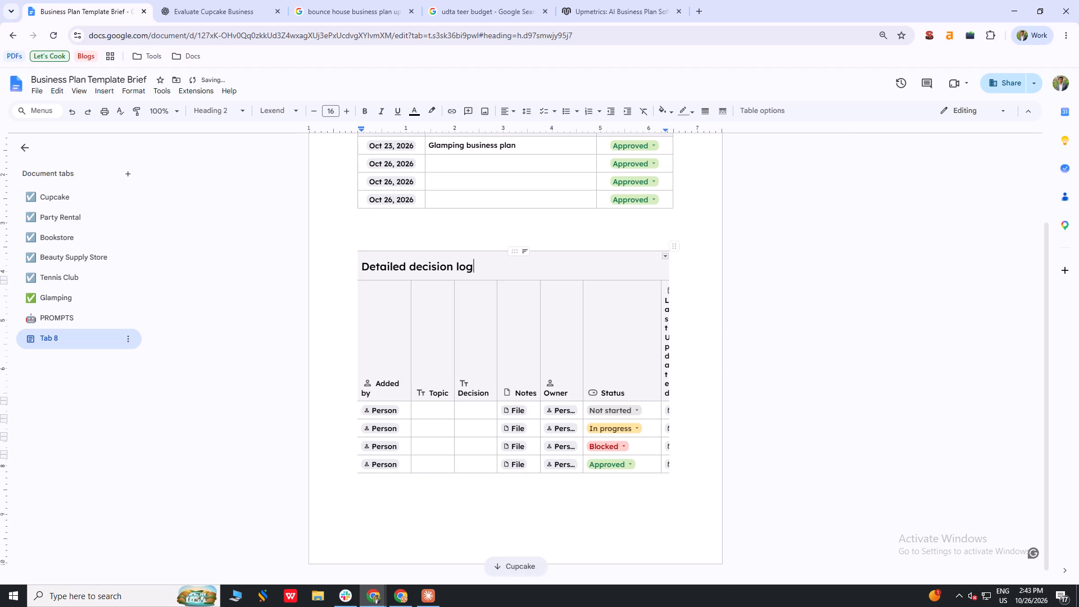
pyautogui.rightClick(502, 268)
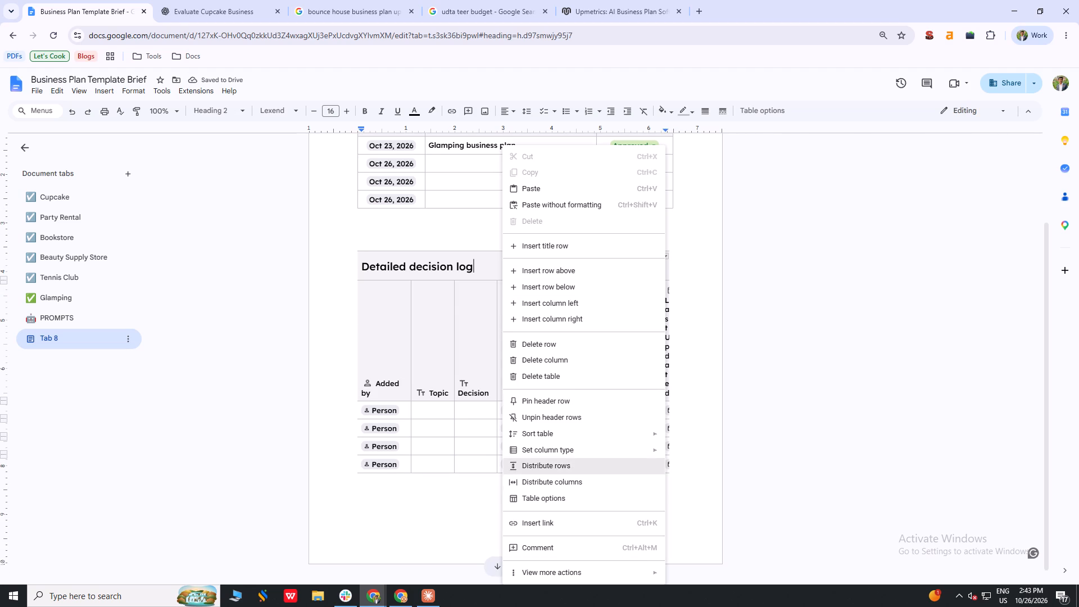
pyautogui.click(559, 374)
pyautogui.scroll(1, 466, 368)
pyautogui.click(438, 387)
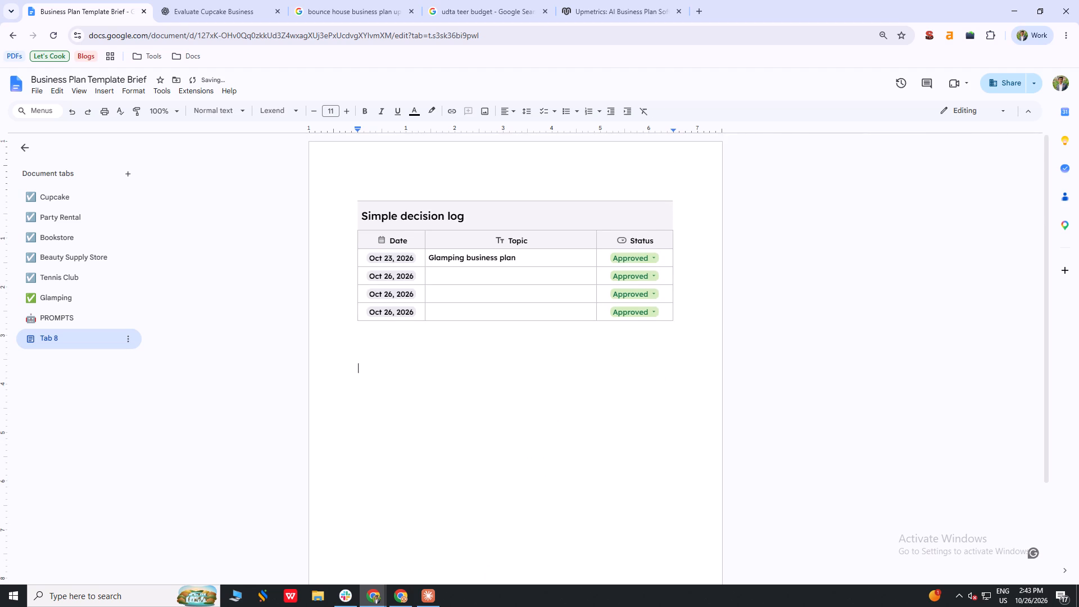
pyautogui.click(389, 351)
pyautogui.click(378, 341)
# Capitalize the first row's topic so it reads "Glamping Business Plan".
pyautogui.click(469, 255)
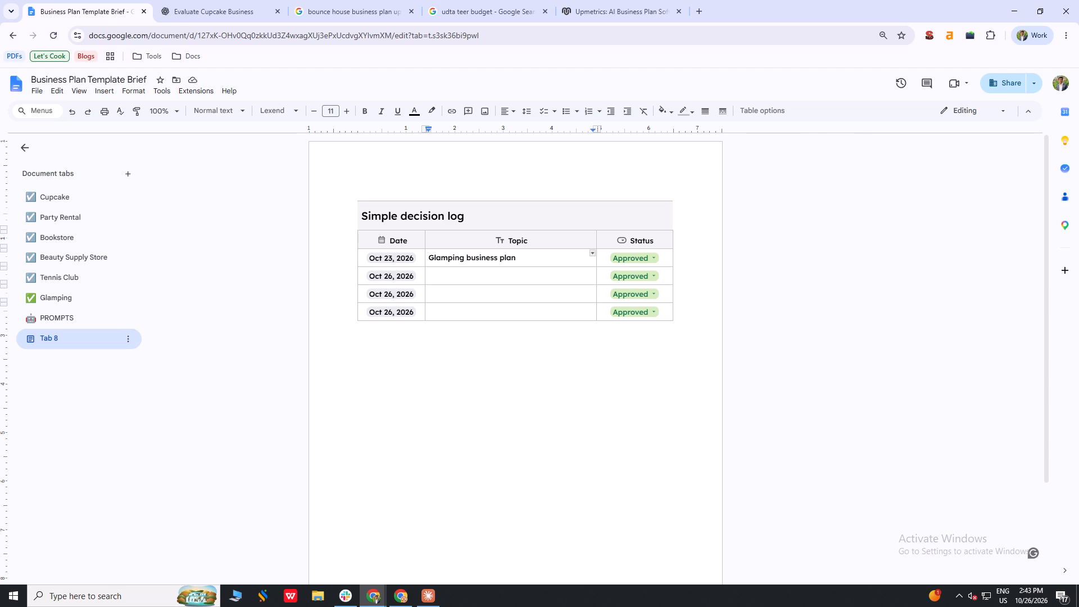
pyautogui.press('Delete')
pyautogui.hotkey('shift', 'b')
pyautogui.hotkey('ctrl', 'Right')
pyautogui.press('Delete')
pyautogui.hotkey('shift', 'p')
pyautogui.press('Down')
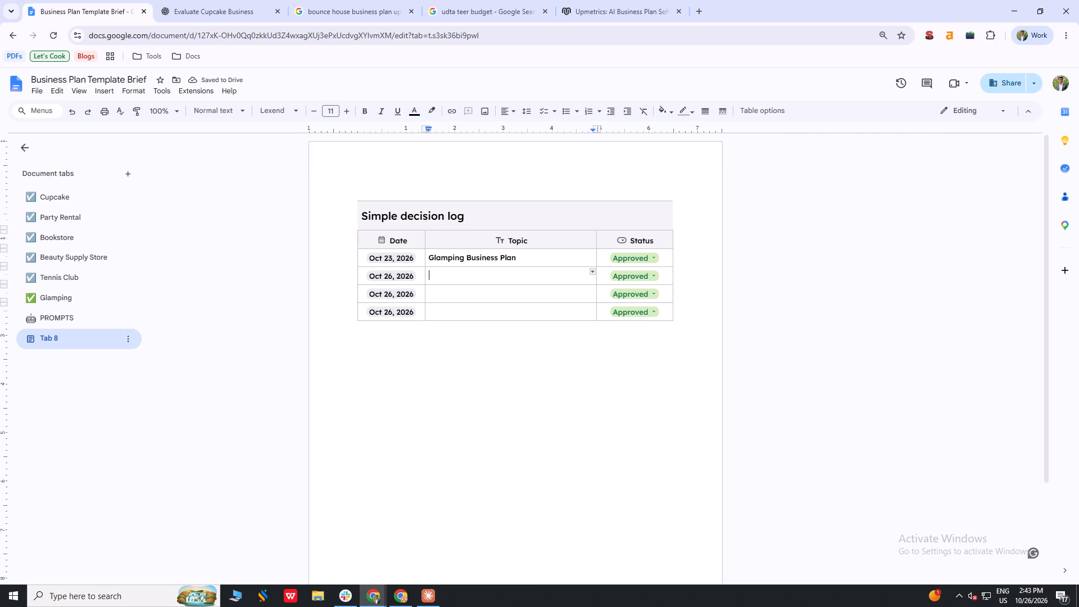
# Open the option editor for the Status dropdown and remove the Blocked option.
pyautogui.click(646, 276)
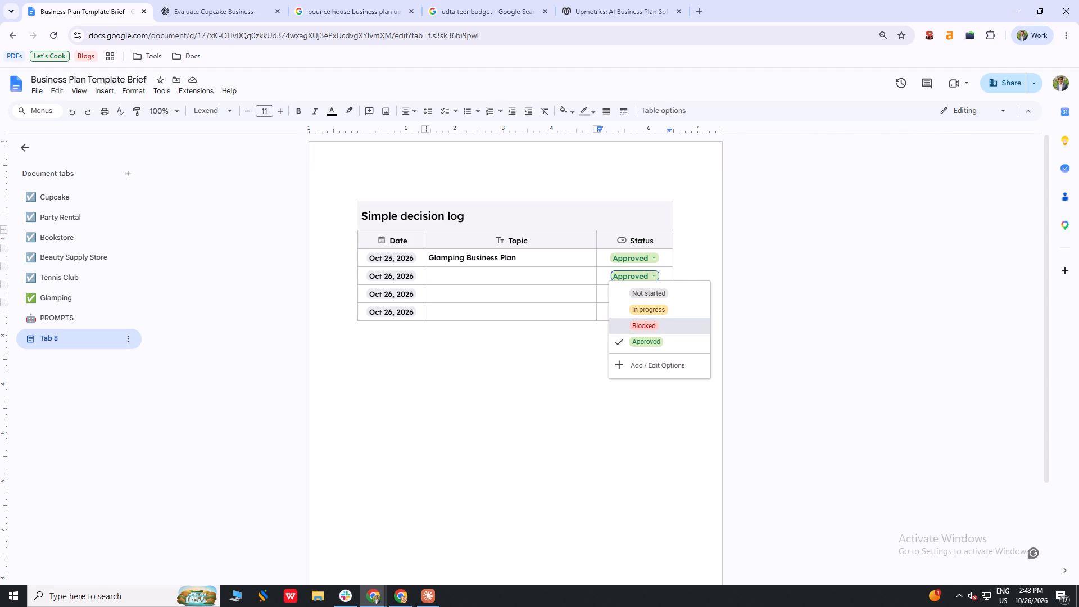
pyautogui.click(655, 259)
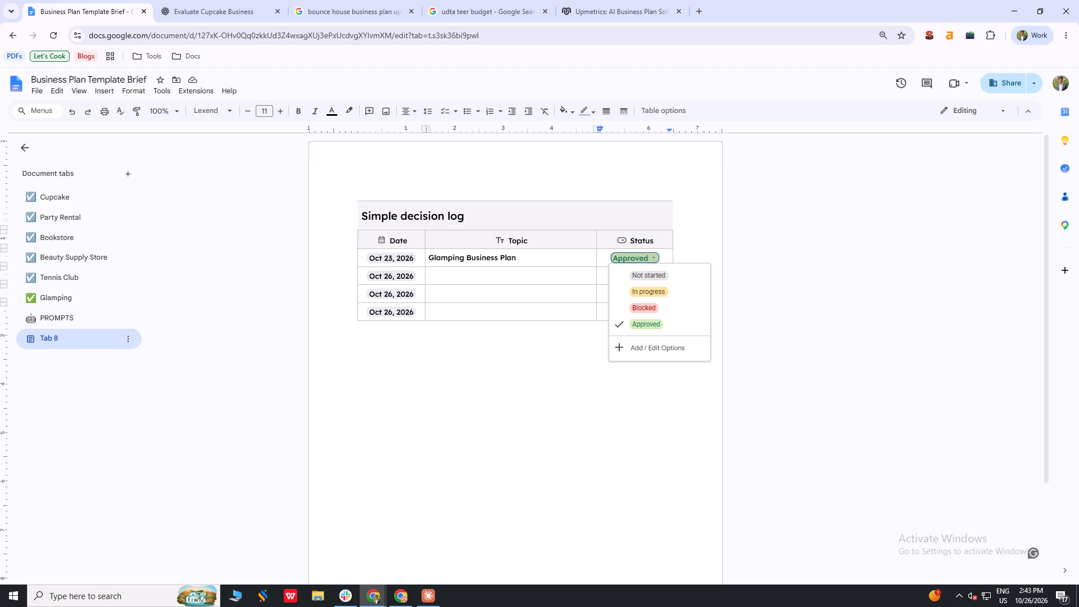
pyautogui.click(606, 387)
pyautogui.click(654, 262)
pyautogui.click(656, 347)
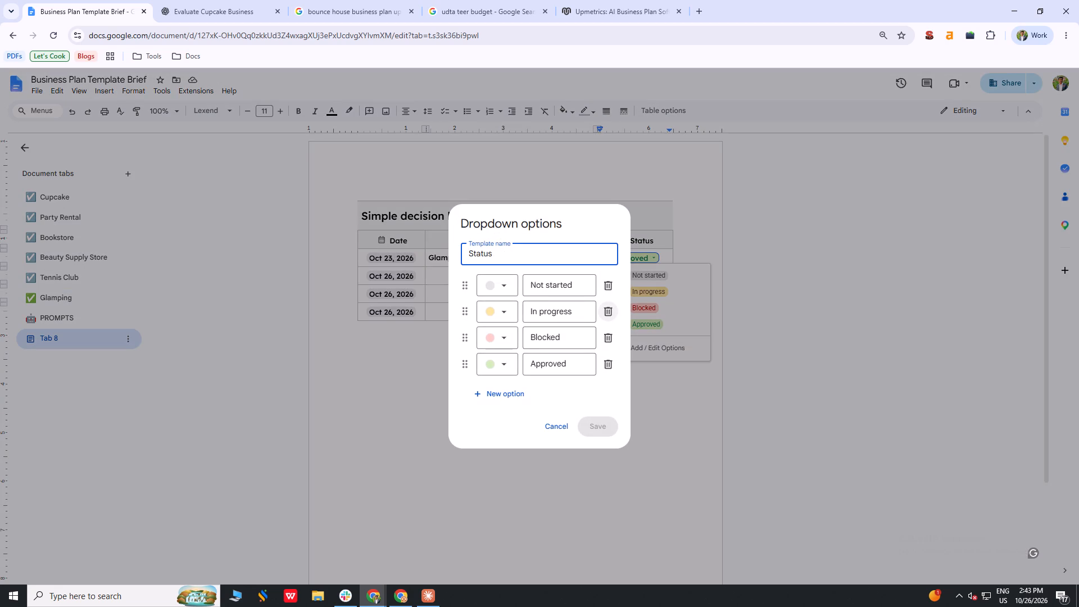
pyautogui.click(609, 336)
# Rename the In progress option to "Working On" and Not started to "Pending", and save the Status dropdown options.
pyautogui.tripleClick(548, 323)
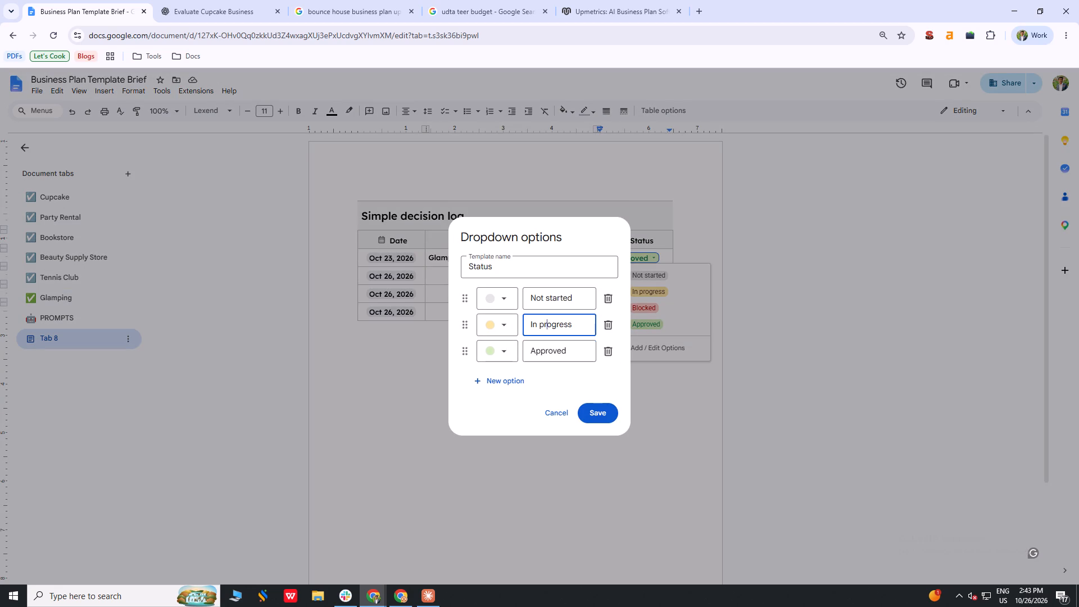
pyautogui.write('Working')
pyautogui.press('space')
pyautogui.write('On')
pyautogui.tripleClick(553, 302)
pyautogui.write('Pending')
pyautogui.press('Return')
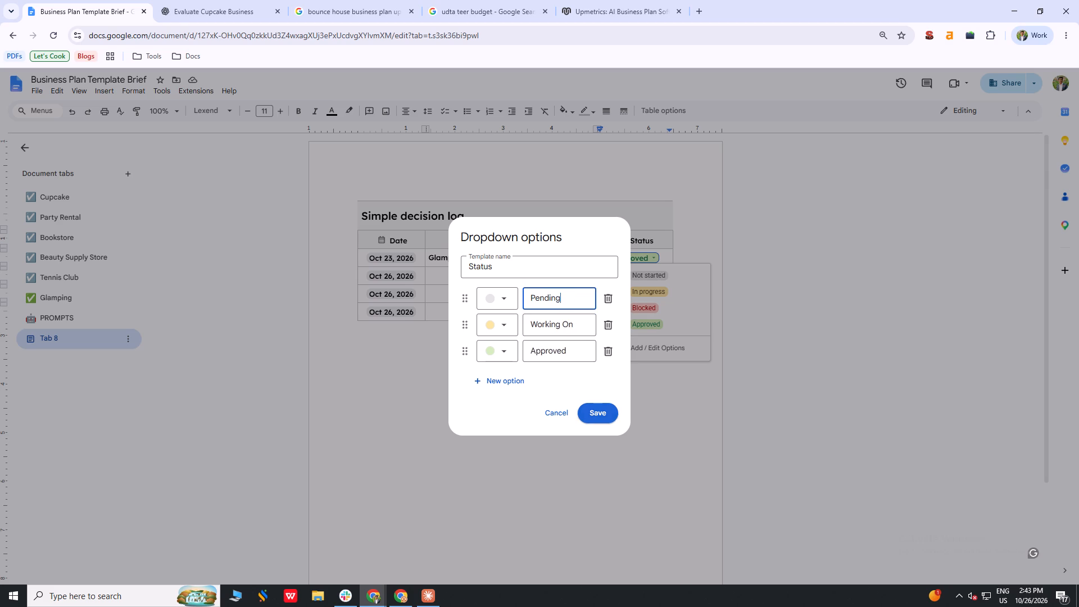
pyautogui.click(591, 406)
pyautogui.click(639, 357)
pyautogui.click(650, 366)
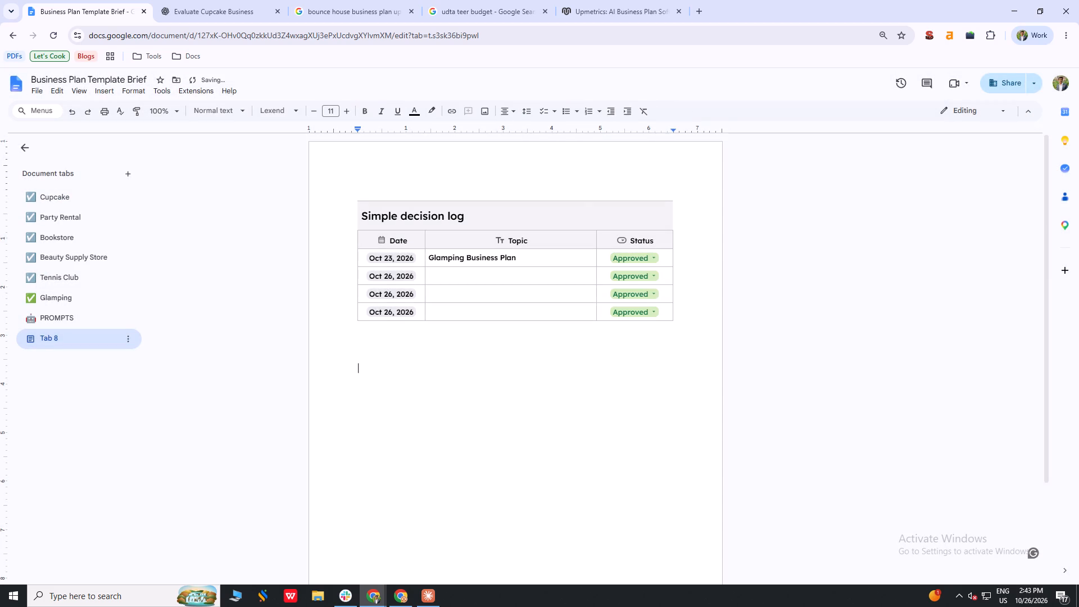
# Set the status of the three Oct 26, 2026 rows in the Simple decision log to Pending.
pyautogui.click(651, 279)
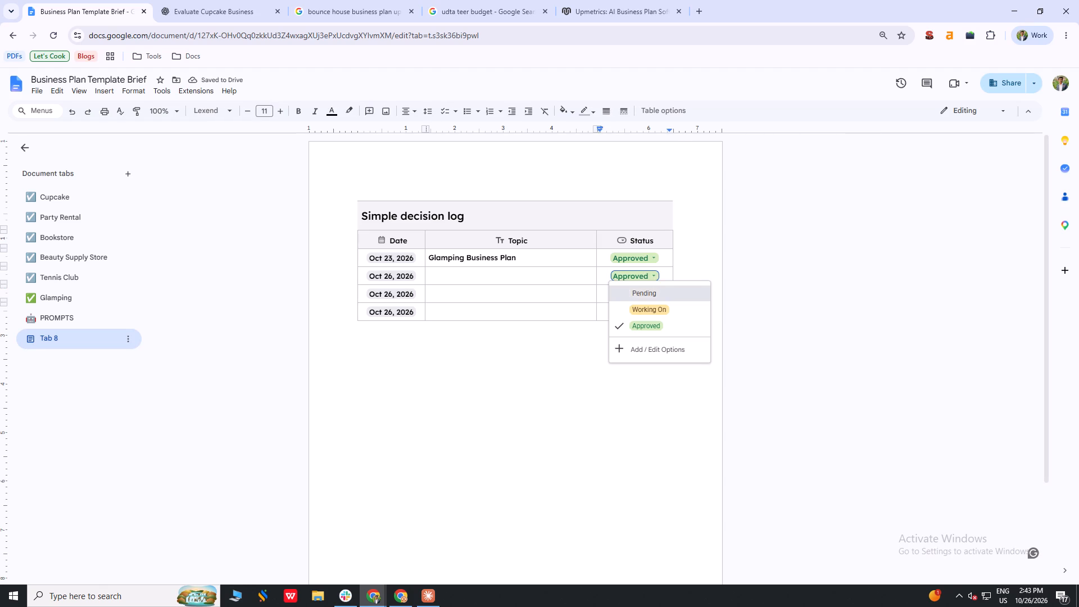
pyautogui.click(651, 289)
pyautogui.click(649, 292)
pyautogui.click(653, 310)
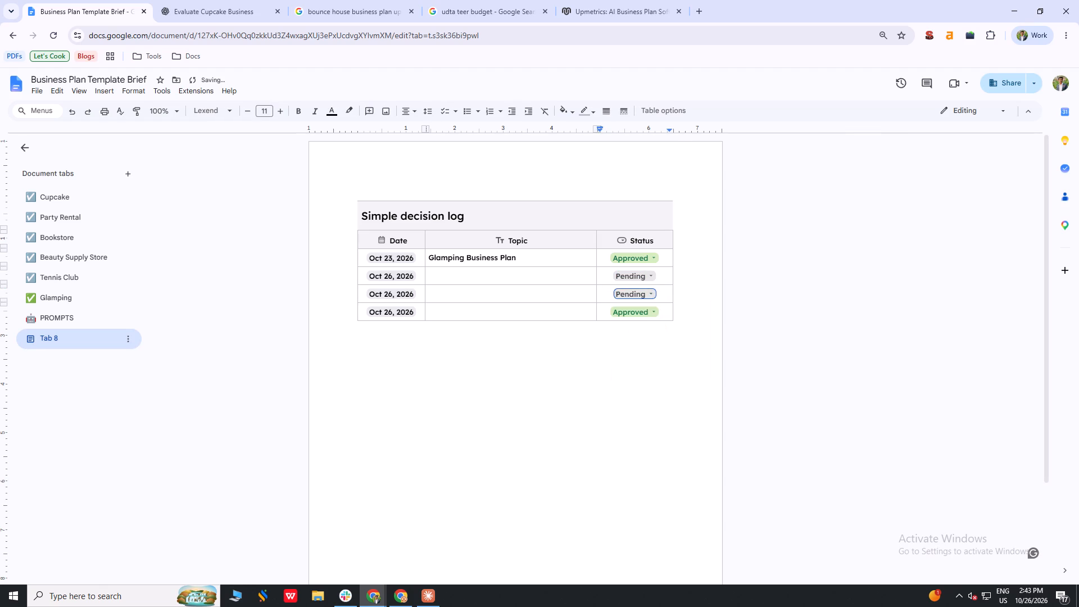
pyautogui.click(648, 312)
pyautogui.click(648, 328)
pyautogui.click(625, 380)
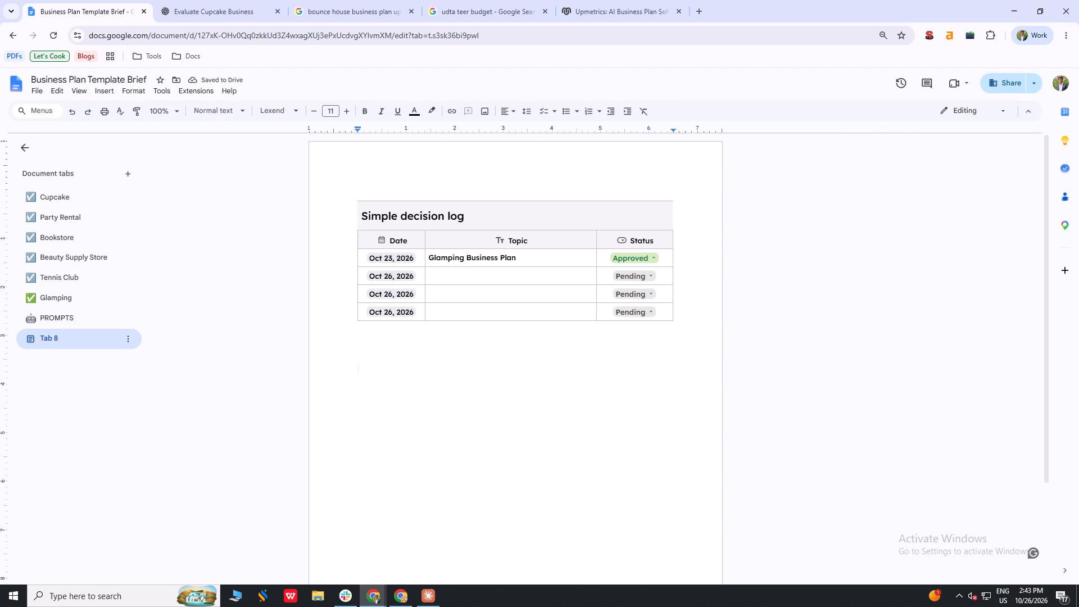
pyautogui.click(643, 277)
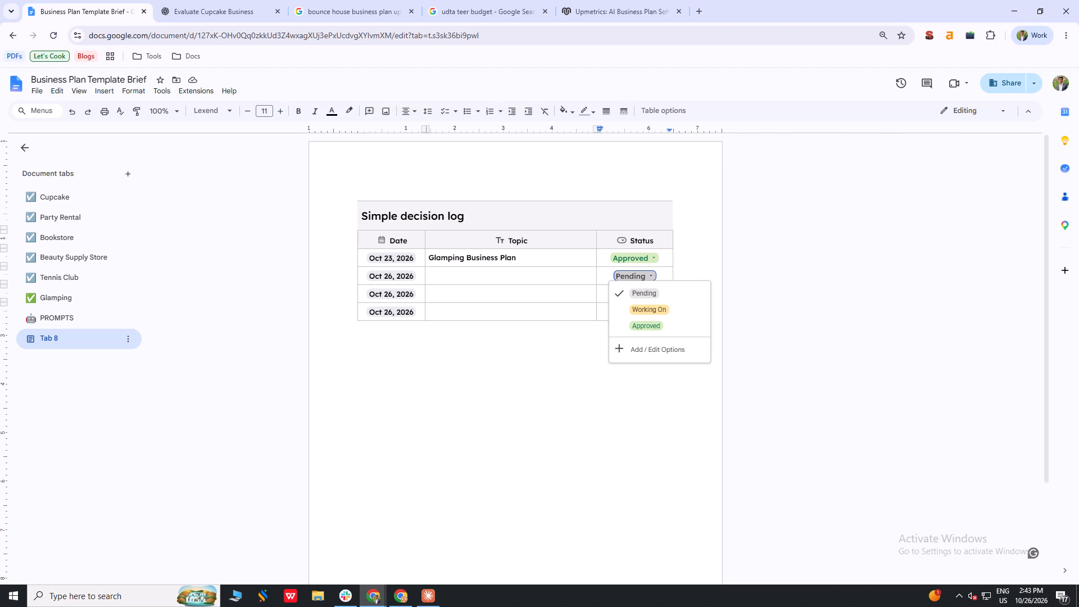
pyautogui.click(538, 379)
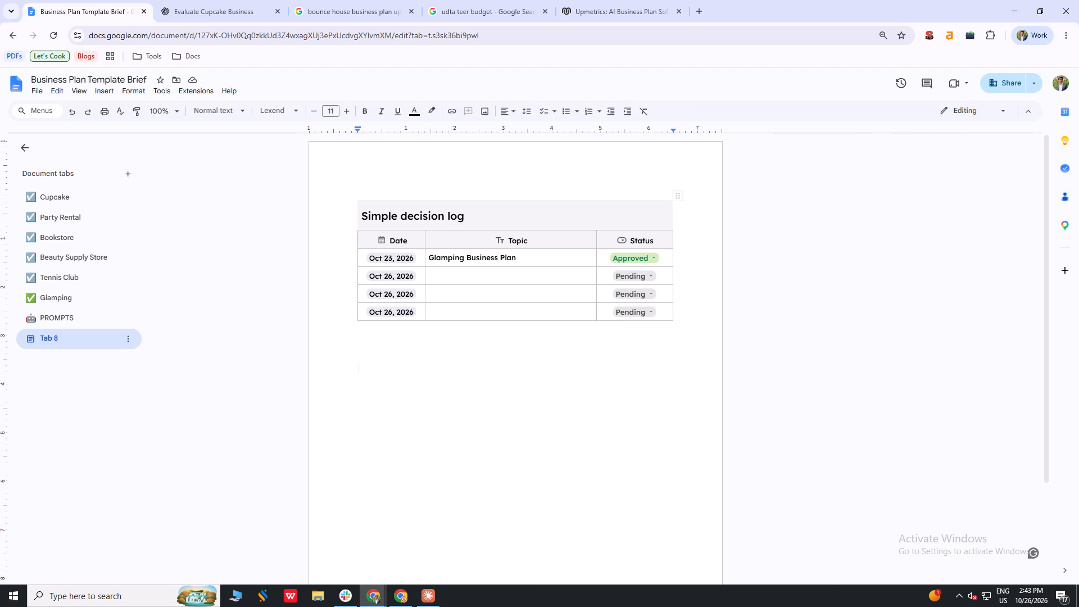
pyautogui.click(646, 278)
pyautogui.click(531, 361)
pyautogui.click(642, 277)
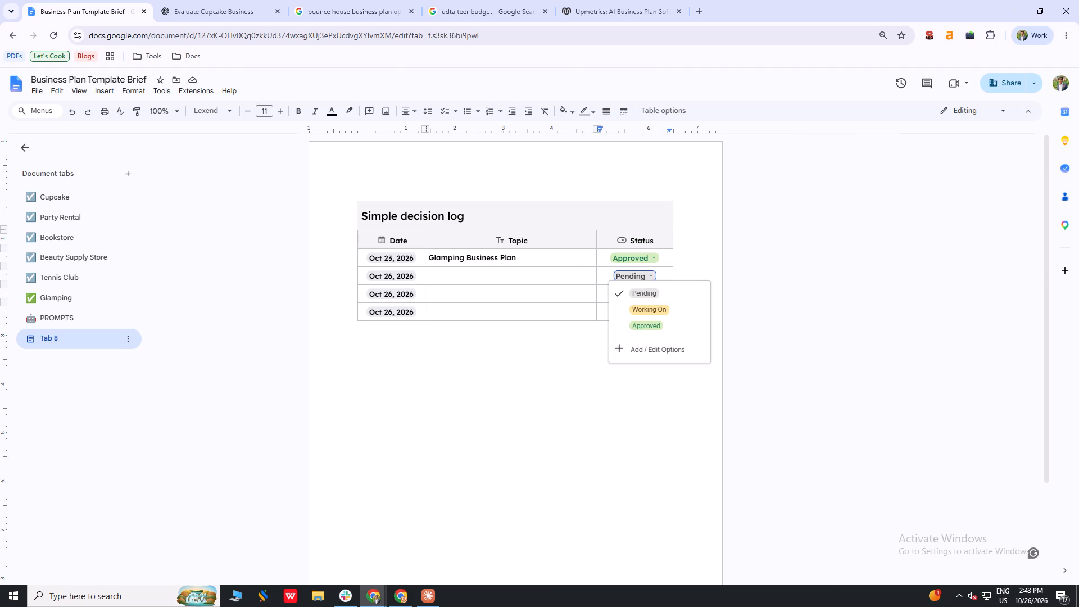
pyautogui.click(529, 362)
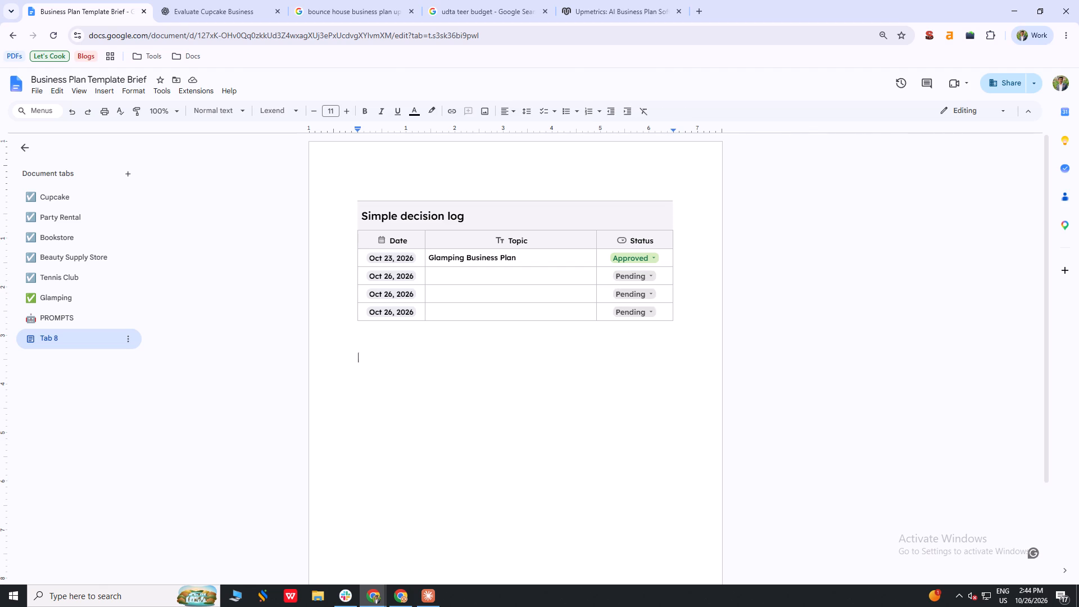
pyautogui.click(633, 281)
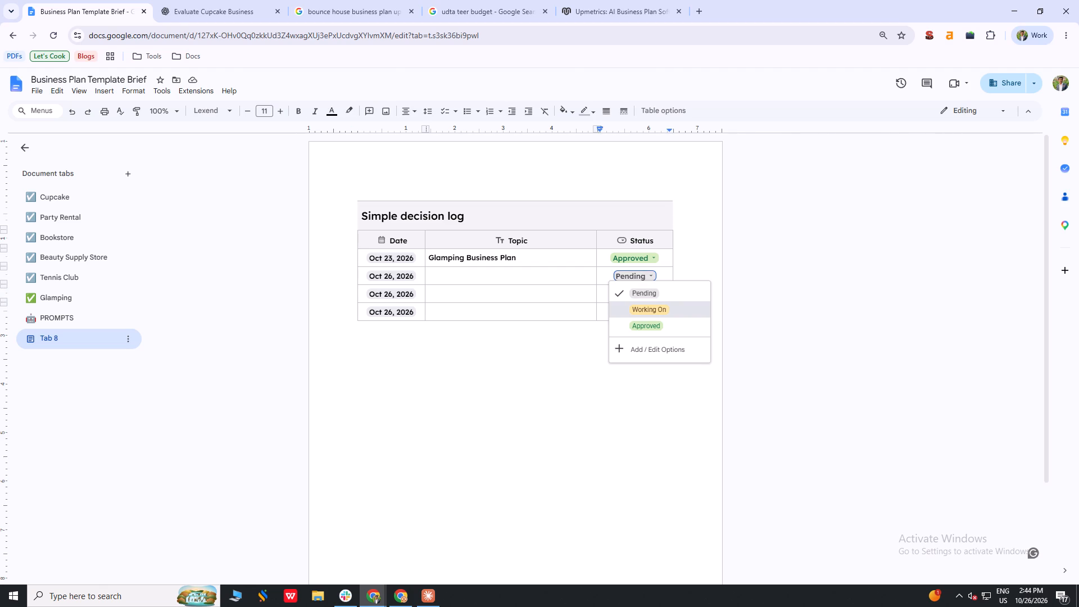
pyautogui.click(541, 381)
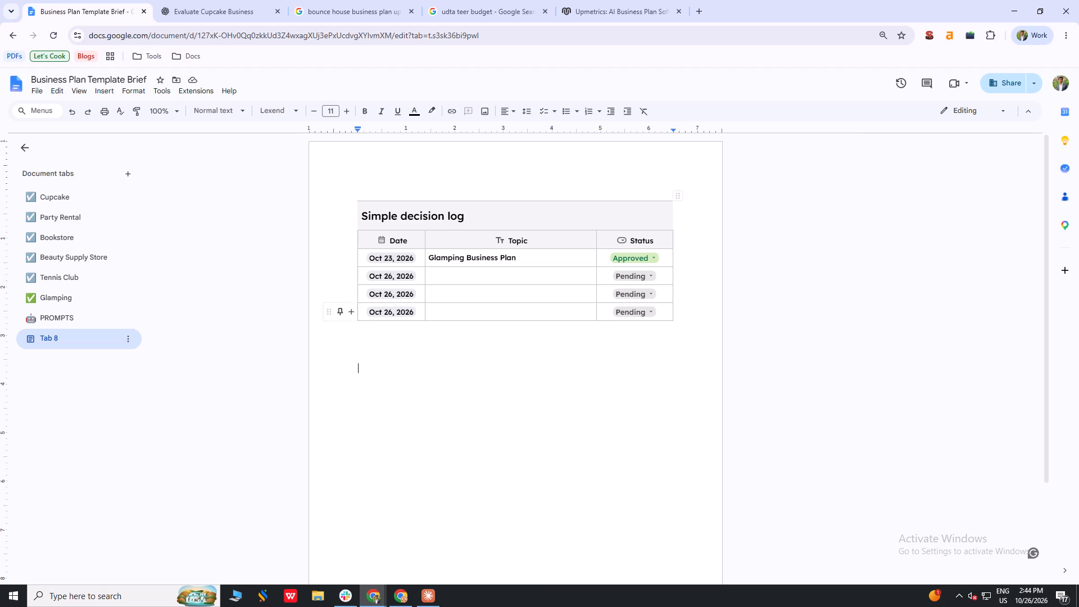
# Copy "Tennis Club Business Plan" from the Tennis Club tab's heading into the second row's topic in Tab 8, without its formatting.
pyautogui.click(83, 278)
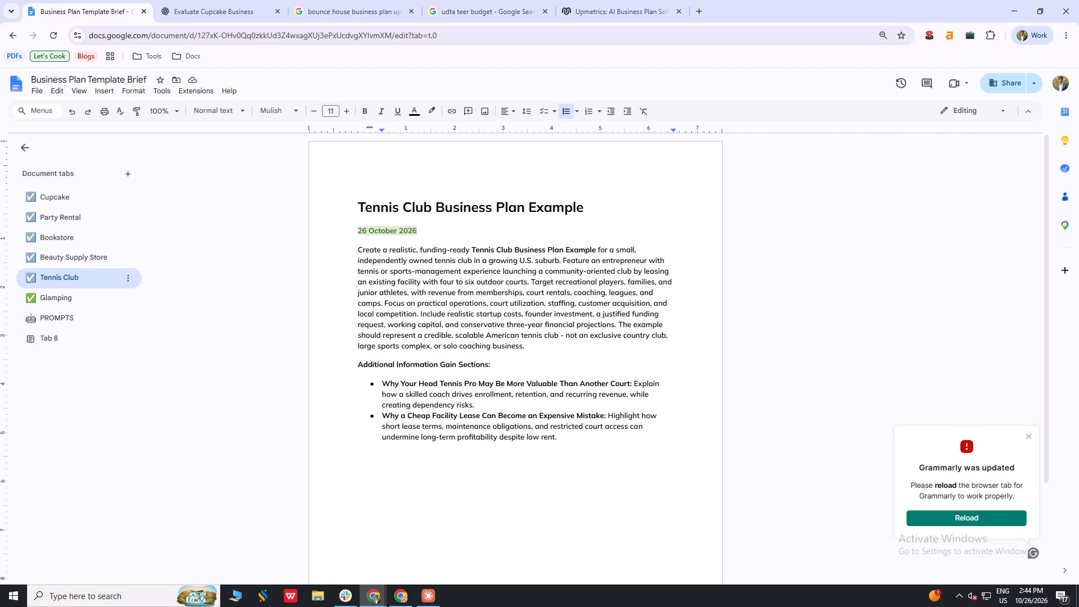
pyautogui.moveTo(525, 208); pyautogui.dragTo(324, 207)
pyautogui.hotkey('ctrl', 'c')
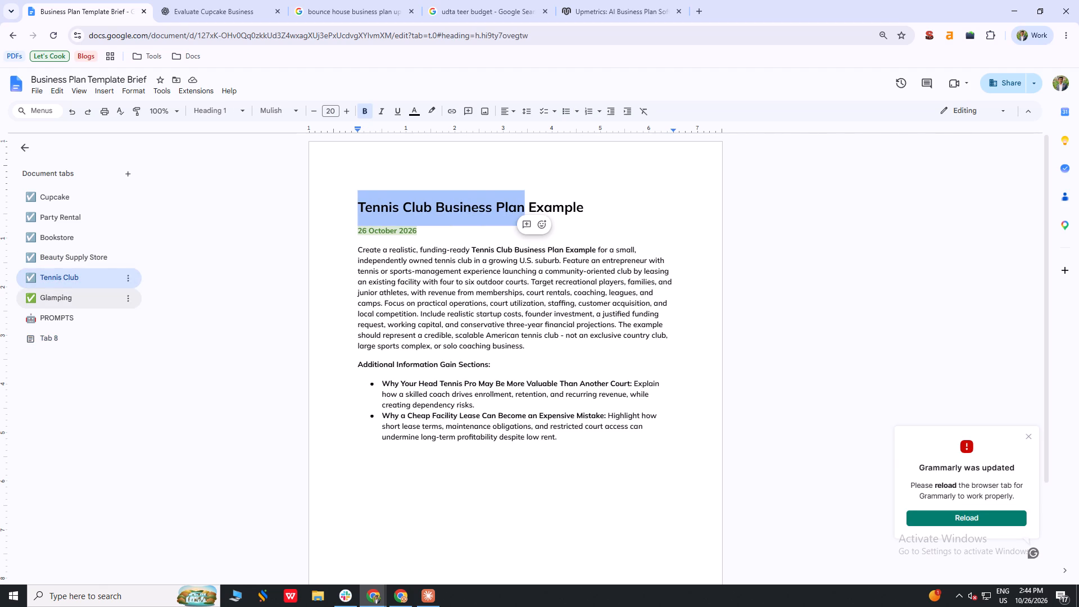
pyautogui.click(56, 337)
pyautogui.doubleClick(473, 277)
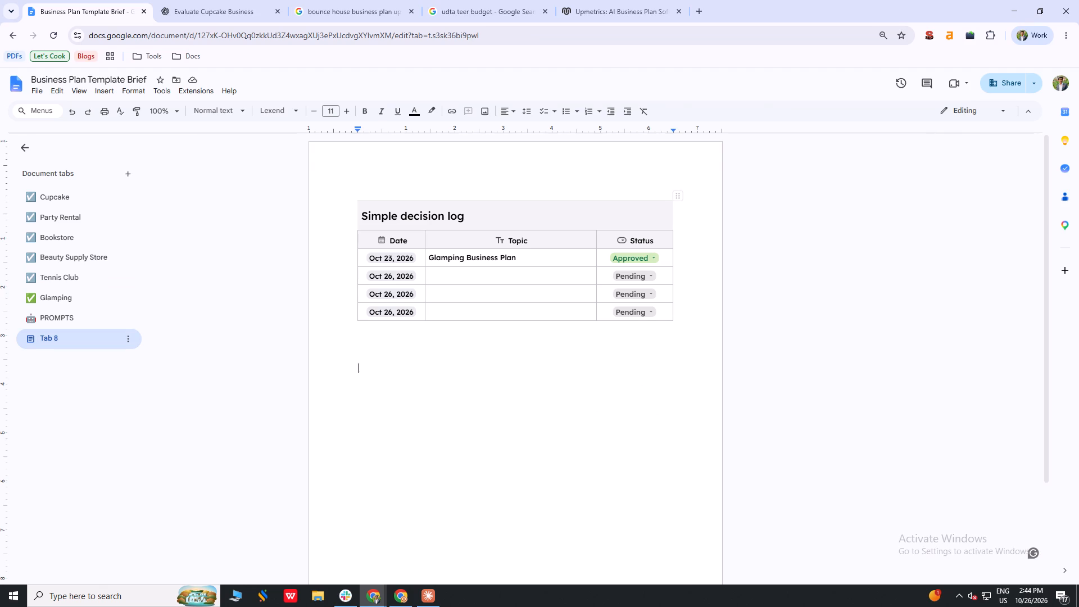
pyautogui.hotkey('ctrl', 'v')
pyautogui.hotkey('ctrl', 'z')
pyautogui.click(517, 425)
pyautogui.doubleClick(483, 275)
pyautogui.hotkey('ctrl', 'shift', 'v')
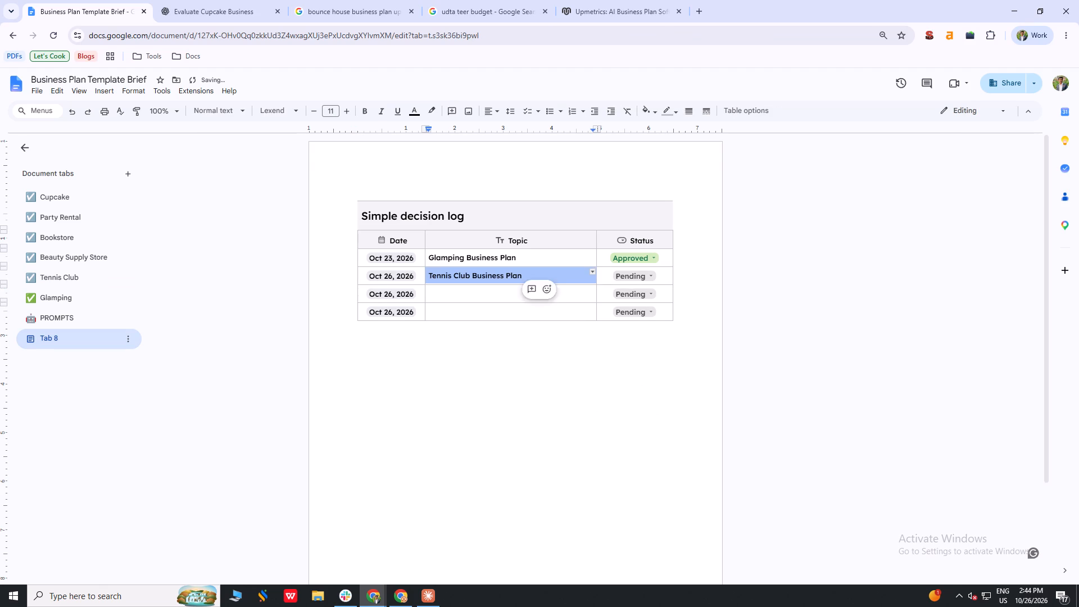
pyautogui.click(511, 402)
# Enter "Beauty supply store business plan" as the topic of the third row.
pyautogui.click(452, 293)
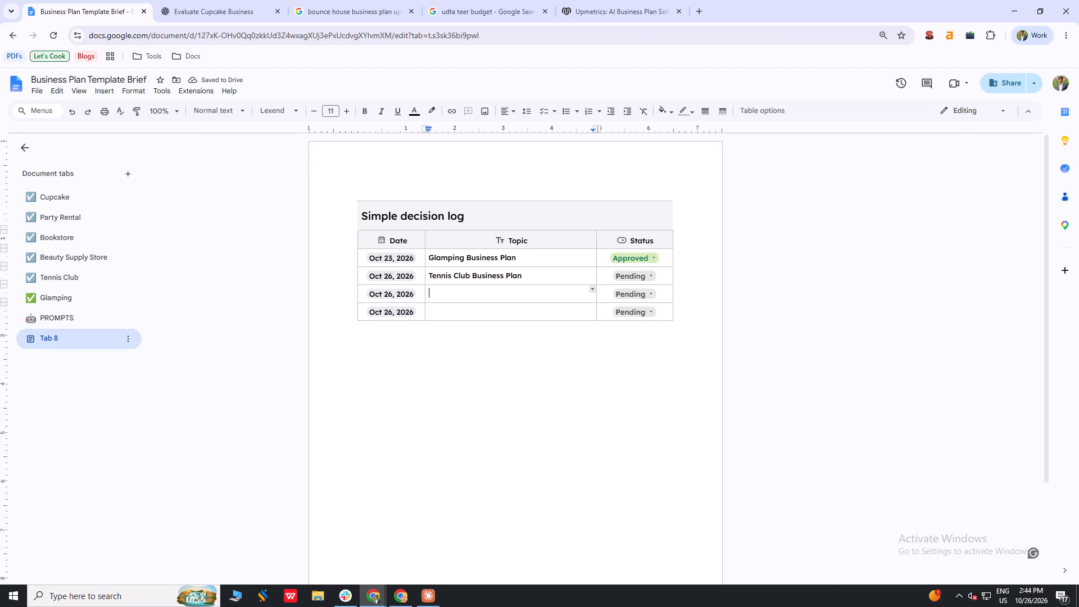
pyautogui.write('Beauty')
pyautogui.press('space')
pyautogui.write('supply')
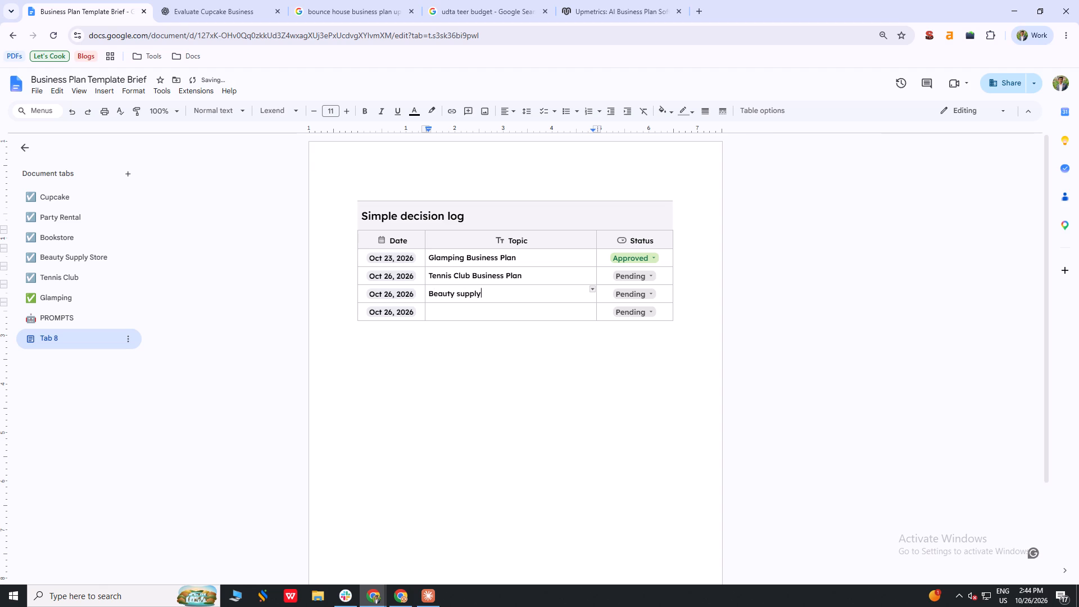
pyautogui.press('space')
pyautogui.write('store business plan')
# Capitalize the third row's topic so it reads "Beauty Supply Store Business Plan".
pyautogui.hotkey('ctrl', 'Left')
pyautogui.press('Delete')
pyautogui.hotkey('shift', 'p')
pyautogui.hotkey('ctrl', 'Left')
pyautogui.hotkey('ctrl', 'Left')
pyautogui.press('Delete')
pyautogui.hotkey('shift', 'b')
pyautogui.hotkey('ctrl', 'Left')
pyautogui.hotkey('ctrl', 'Left')
pyautogui.press('Delete')
pyautogui.hotkey('shift', 's')
pyautogui.hotkey('ctrl', 'Left')
pyautogui.hotkey('ctrl', 'Left')
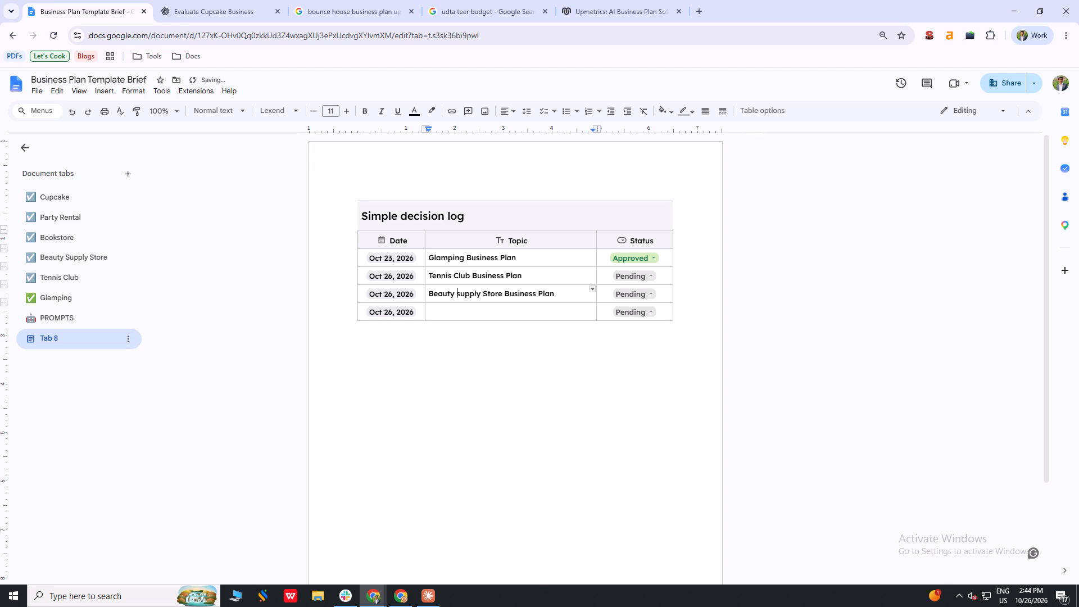
pyautogui.press('Delete')
pyautogui.hotkey('shift', 's')
# Enter "Bookstore Business Plan" as the topic of the fourth row.
pyautogui.press('Down')
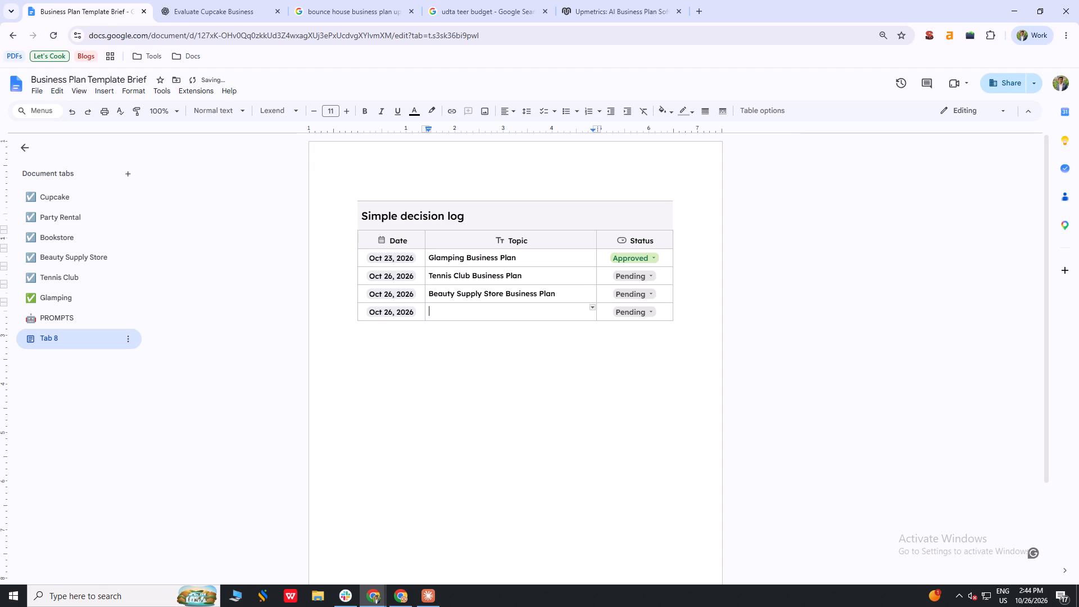
pyautogui.write('Bookstore')
pyautogui.press('space')
pyautogui.write('Business Plan')
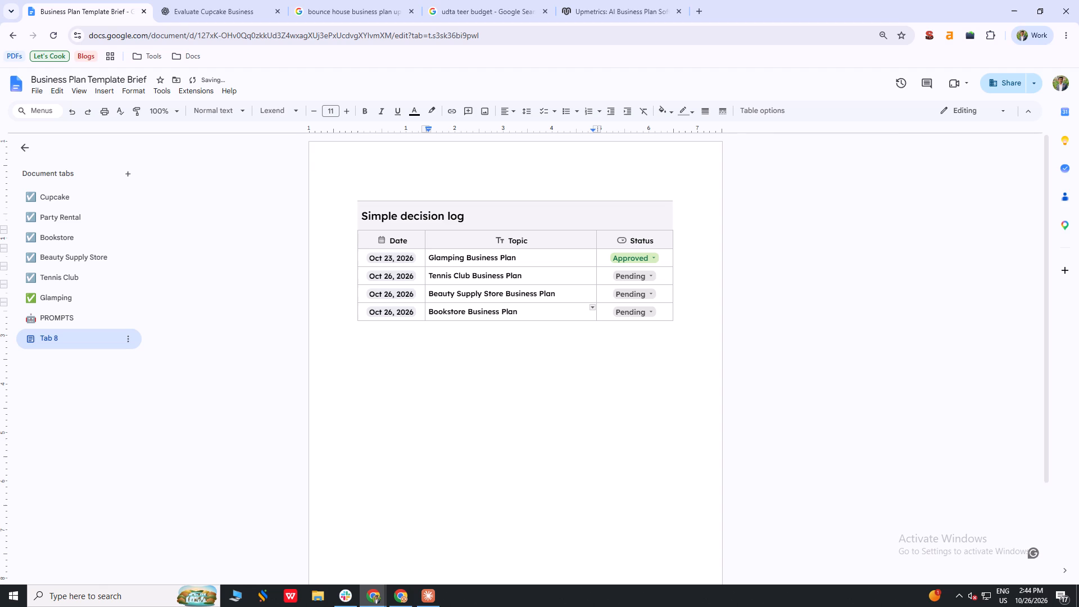
pyautogui.press('Return')
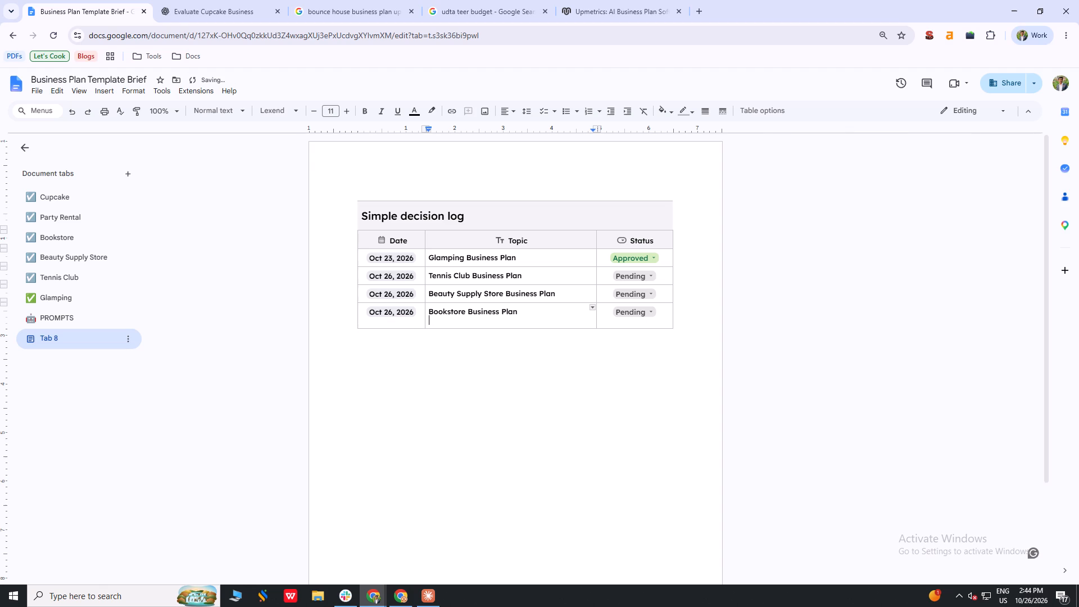
pyautogui.press('BackSpace')
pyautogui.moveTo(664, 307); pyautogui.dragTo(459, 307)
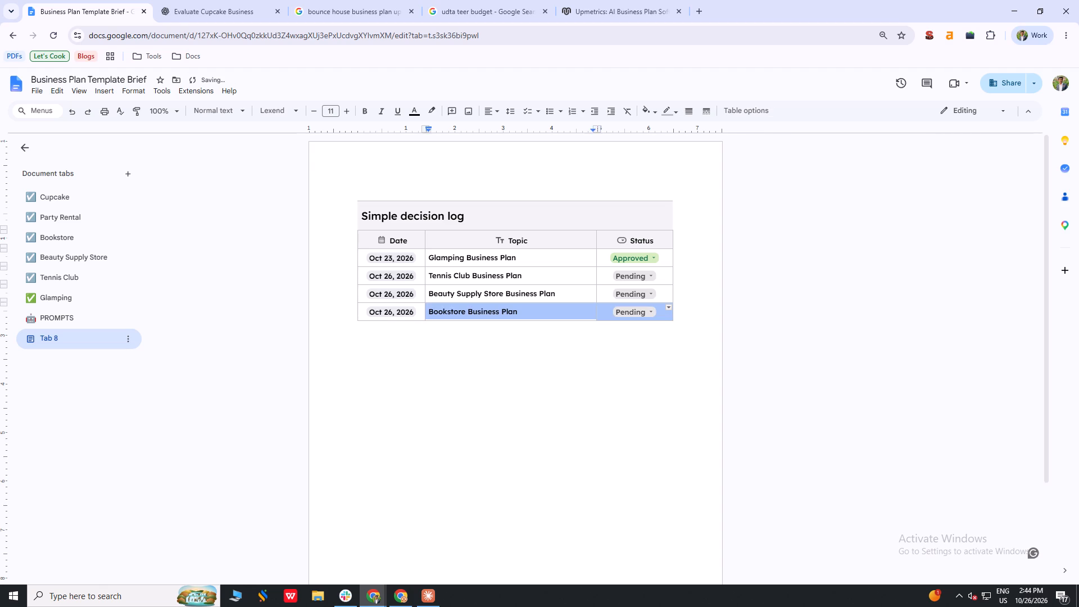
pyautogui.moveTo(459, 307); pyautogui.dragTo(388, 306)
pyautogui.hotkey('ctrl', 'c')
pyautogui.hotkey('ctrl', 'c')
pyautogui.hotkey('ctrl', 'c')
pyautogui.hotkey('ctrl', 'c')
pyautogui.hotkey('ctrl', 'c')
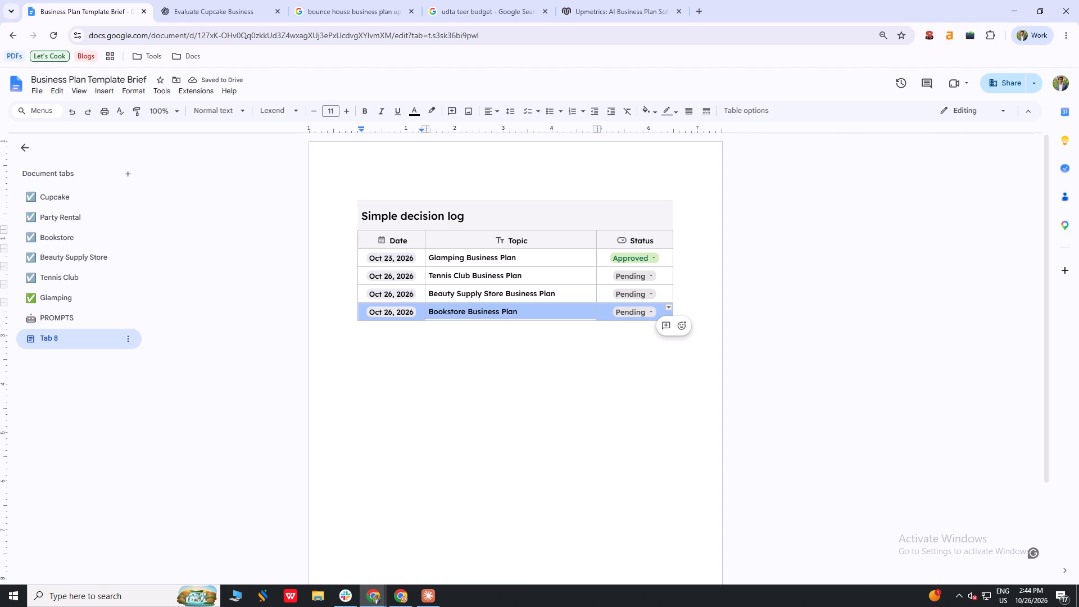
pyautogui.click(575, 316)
# Insert five new rows below the Bookstore Business Plan row of the Simple decision log.
pyautogui.click(665, 312)
pyautogui.rightClick(665, 312)
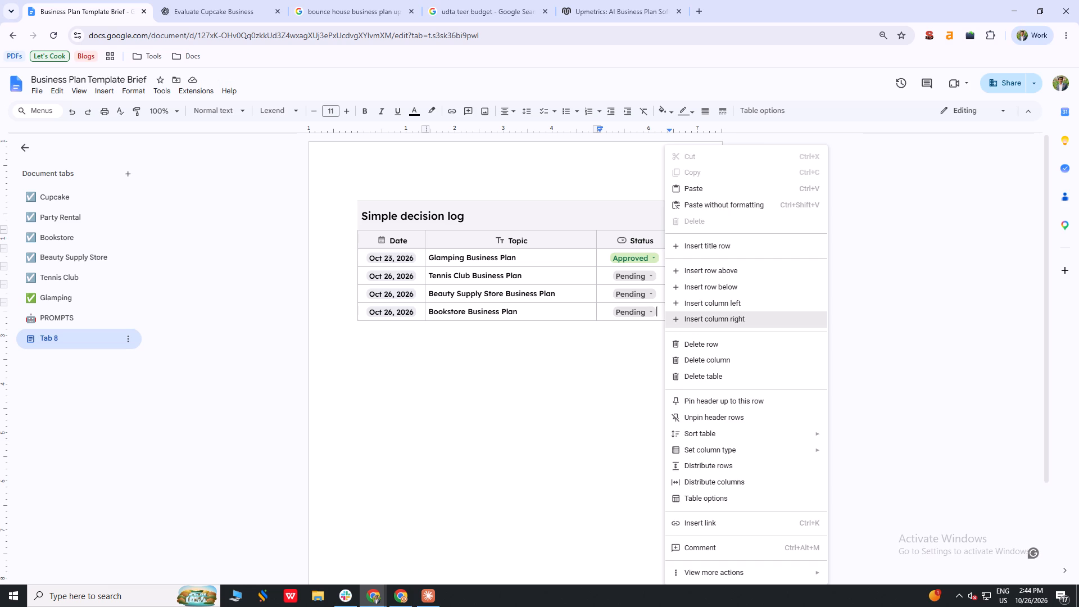
pyautogui.click(728, 287)
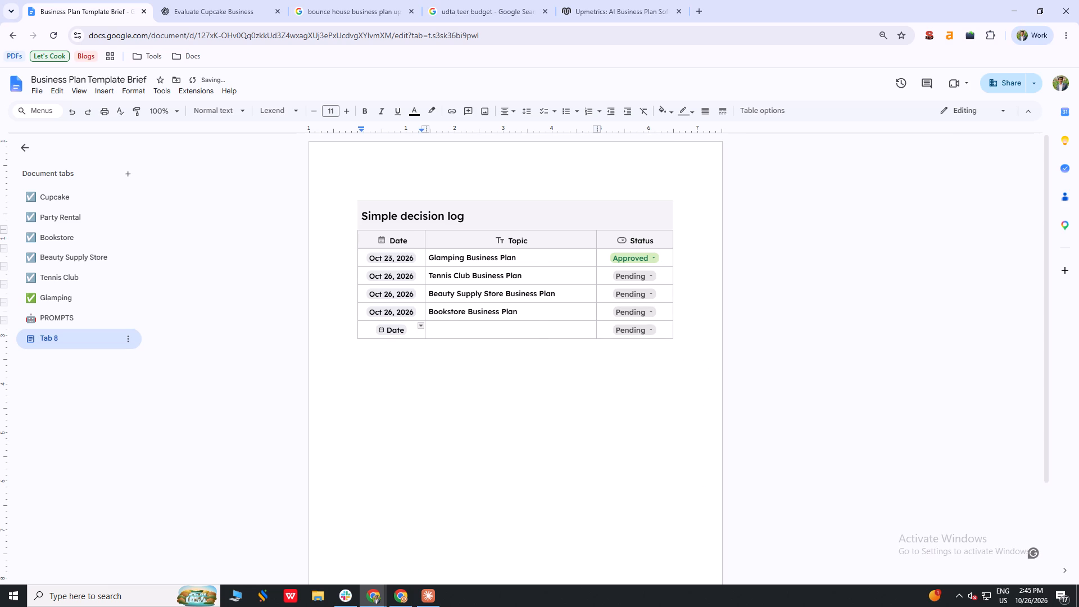
pyautogui.press('Menu')
pyautogui.click(454, 287)
pyautogui.press('Menu')
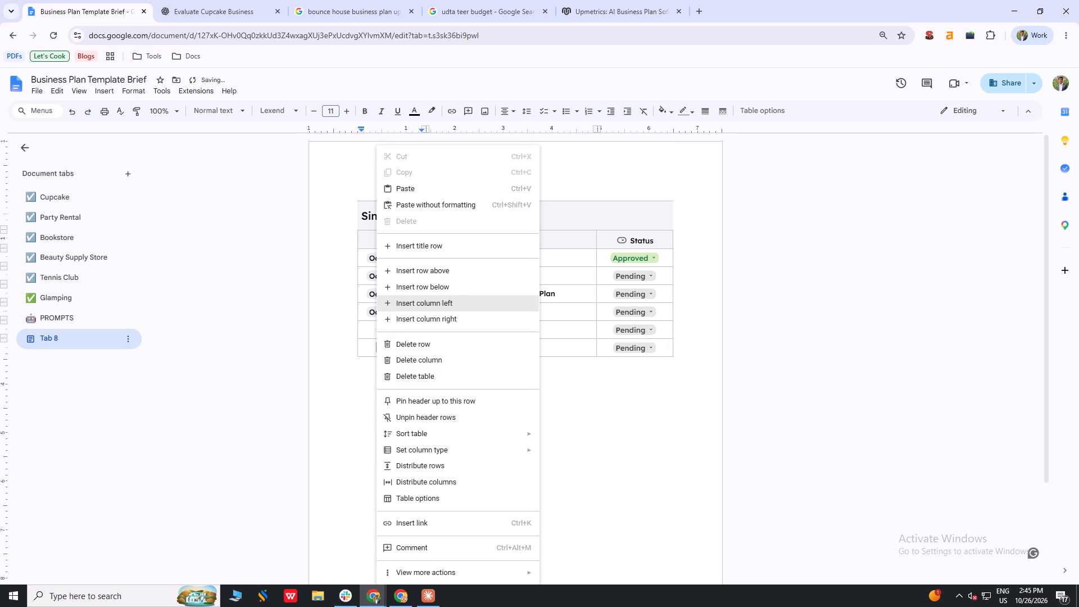
pyautogui.click(456, 287)
pyautogui.press('Menu')
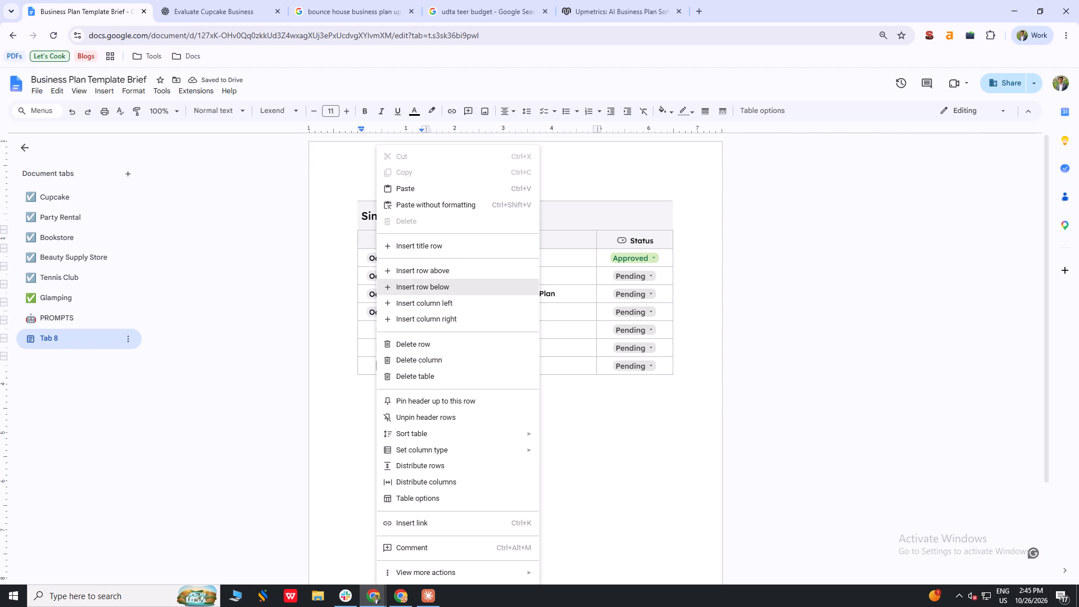
pyautogui.click(456, 288)
pyautogui.press('Menu')
pyautogui.click(456, 289)
pyautogui.click(535, 479)
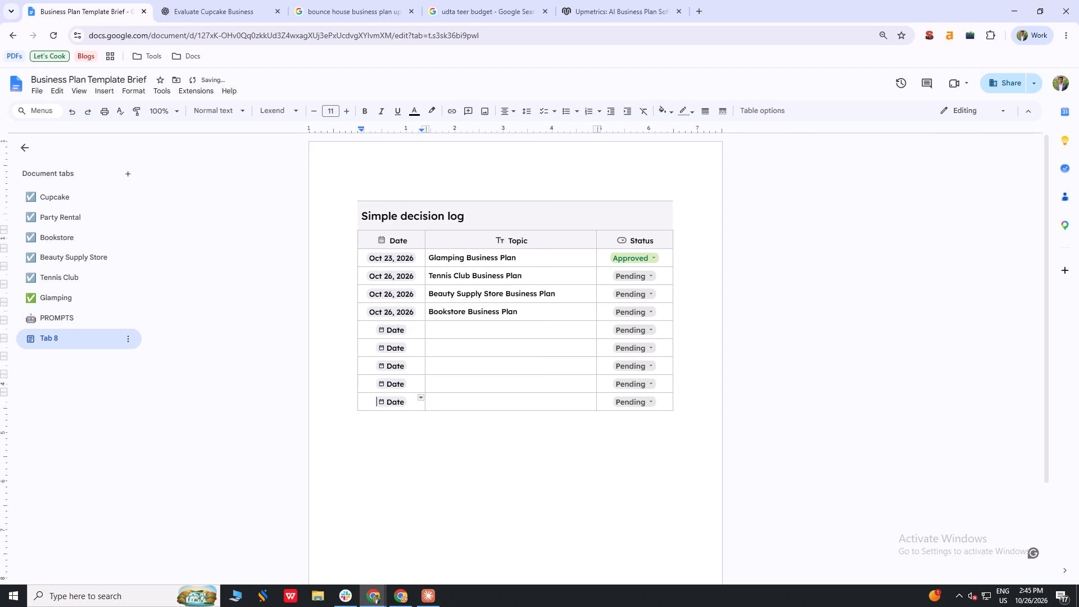
# Enter "Party Rental Business Plan" and "Cupcake Business Plan" as the topics of the first two new rows.
pyautogui.click(453, 333)
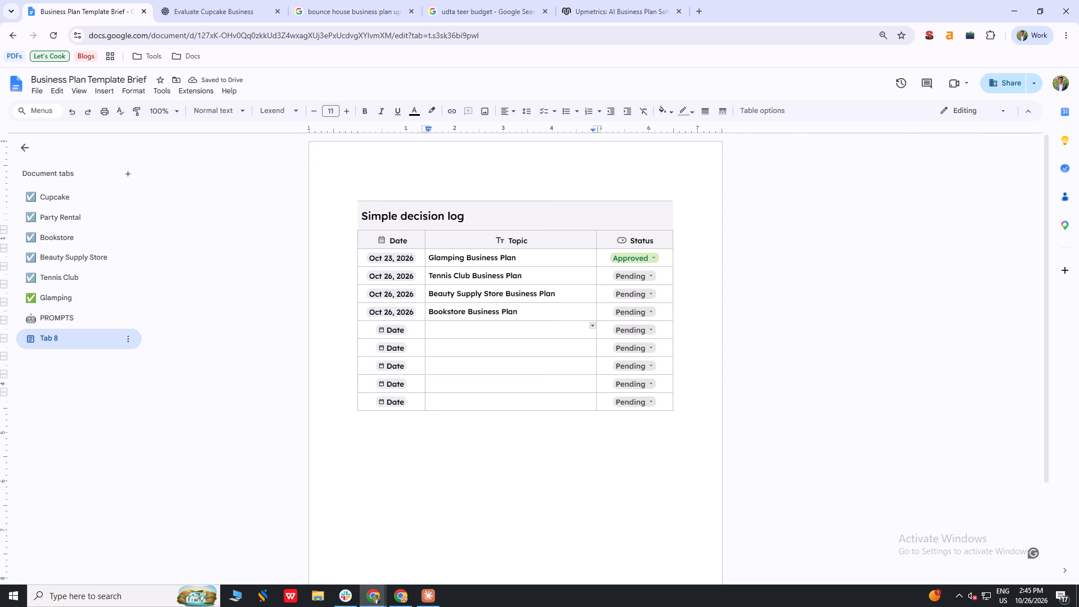
pyautogui.doubleClick(456, 329)
pyautogui.click(456, 329)
pyautogui.write('Party e')
pyautogui.press('BackSpace')
pyautogui.write('Re')
pyautogui.write('ntal')
pyautogui.press('space')
pyautogui.write('Business Plan')
pyautogui.press('Down')
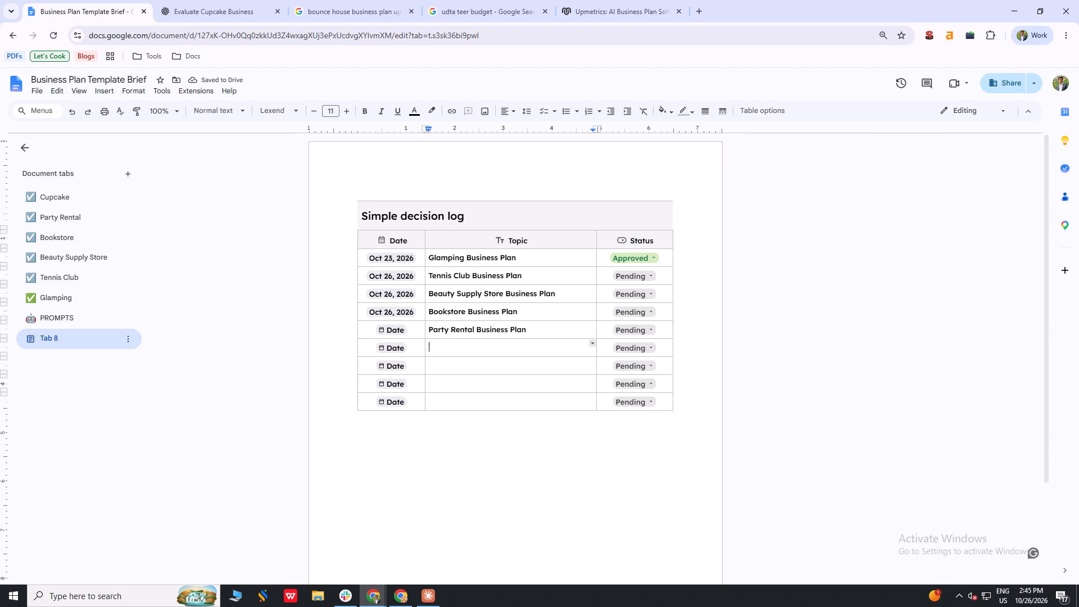
pyautogui.write('Cupcake Business Plan')
pyautogui.press('Down')
# Set the dates of the Party Rental and Cupcake Business Plan rows to Oct 26, 2026.
pyautogui.click(400, 334)
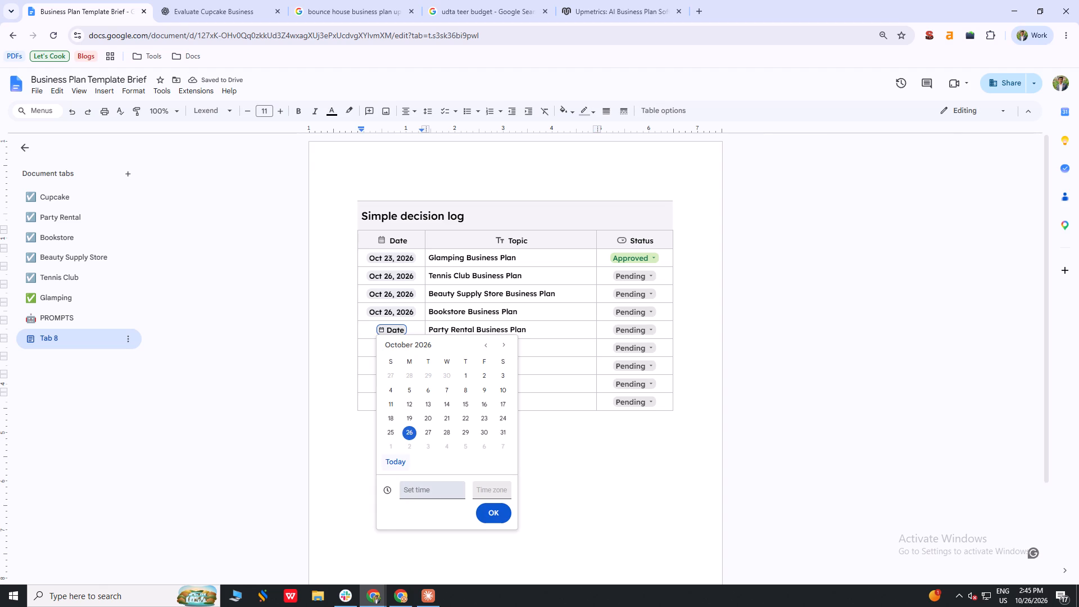
pyautogui.click(409, 433)
pyautogui.click(490, 511)
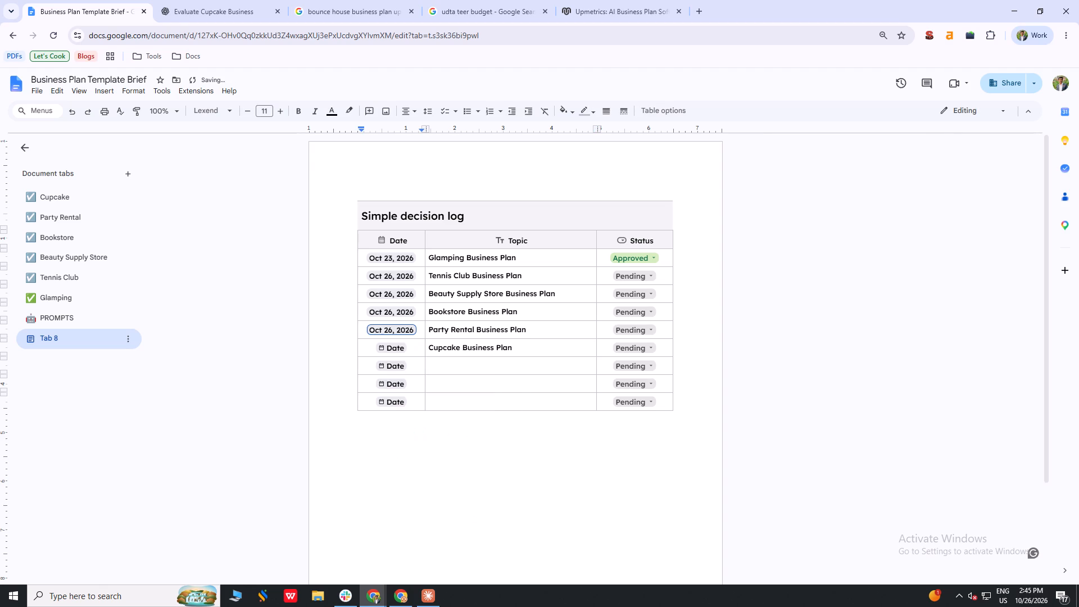
pyautogui.click(392, 348)
pyautogui.click(491, 530)
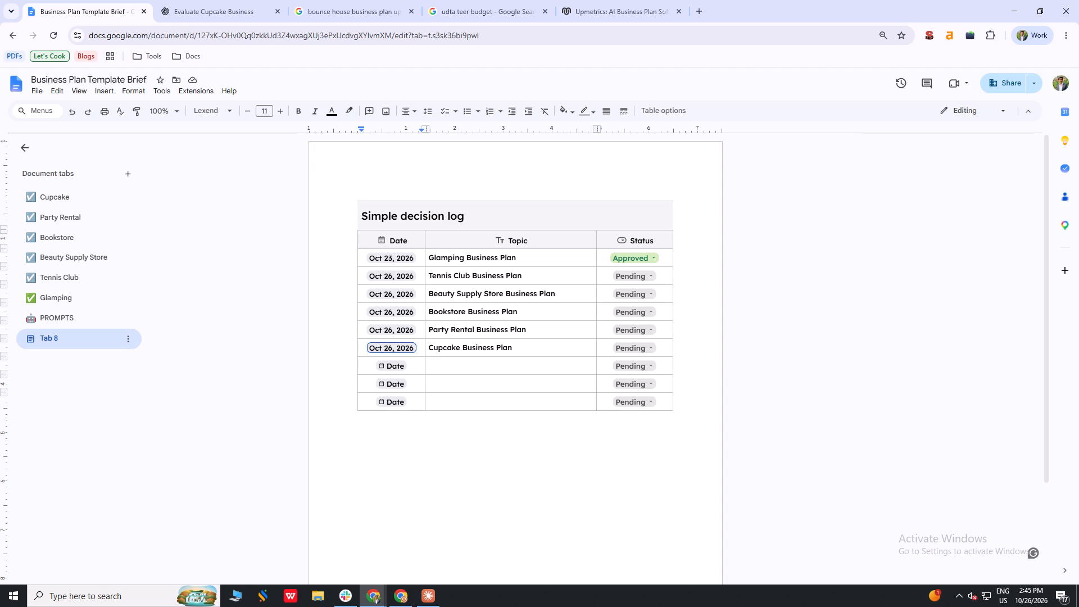
# Replace the table title "Simple decision log" with "Template Brief Generation Log".
pyautogui.click(463, 433)
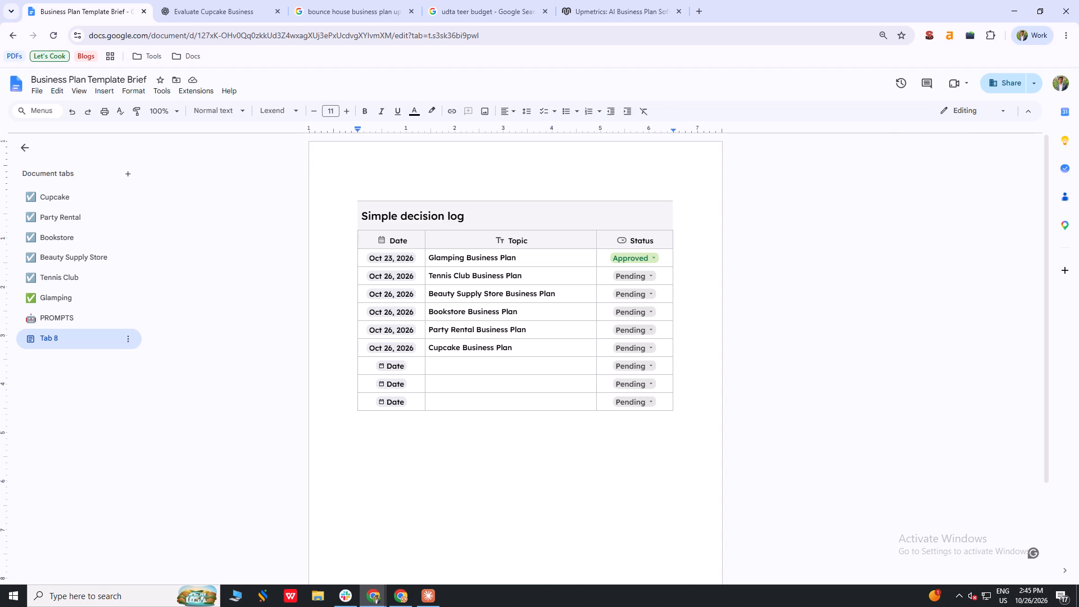
pyautogui.click(572, 466)
pyautogui.moveTo(466, 218); pyautogui.dragTo(362, 222)
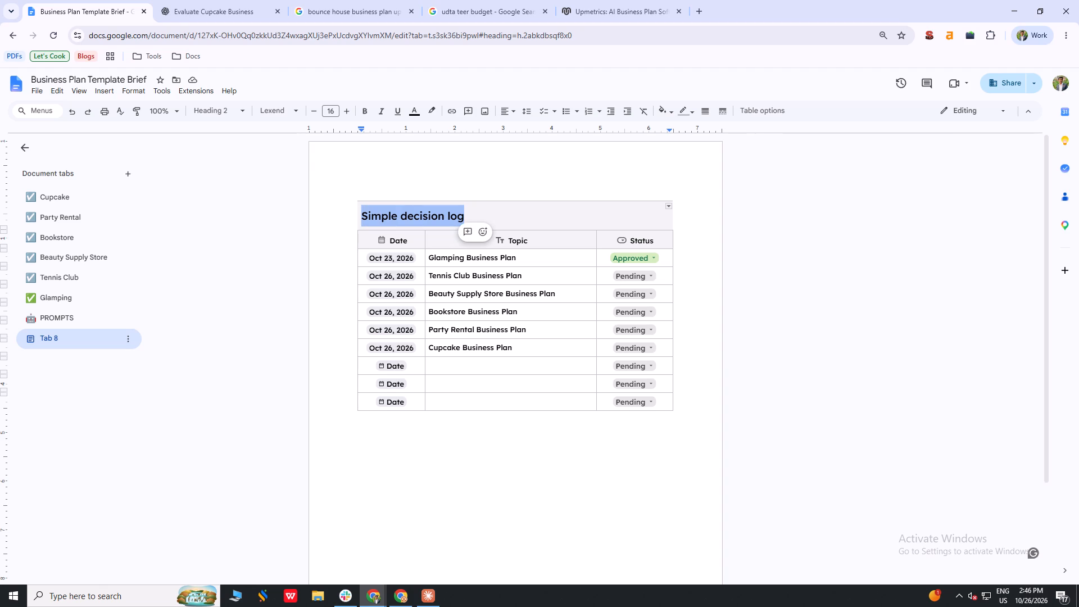
pyautogui.write('Template Brief')
pyautogui.press('space')
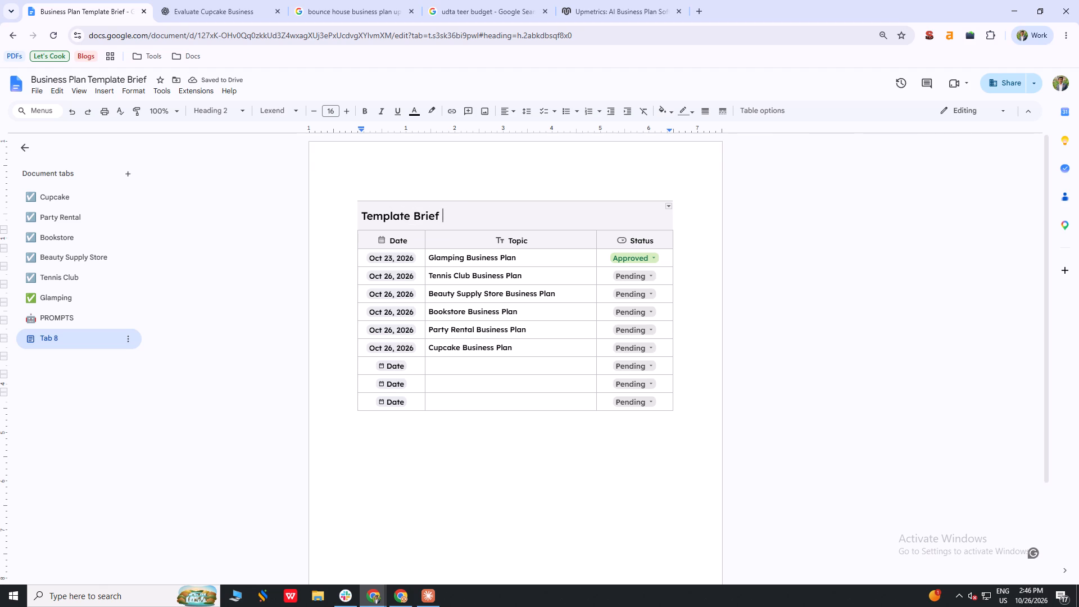
pyautogui.write('Generation Log')
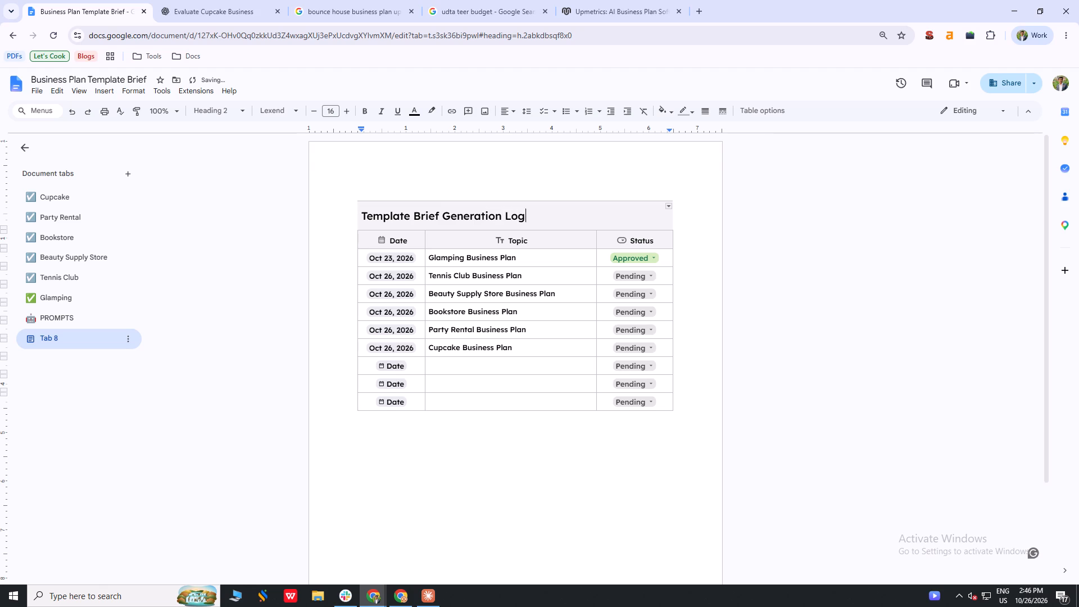
pyautogui.click(465, 473)
pyautogui.click(622, 463)
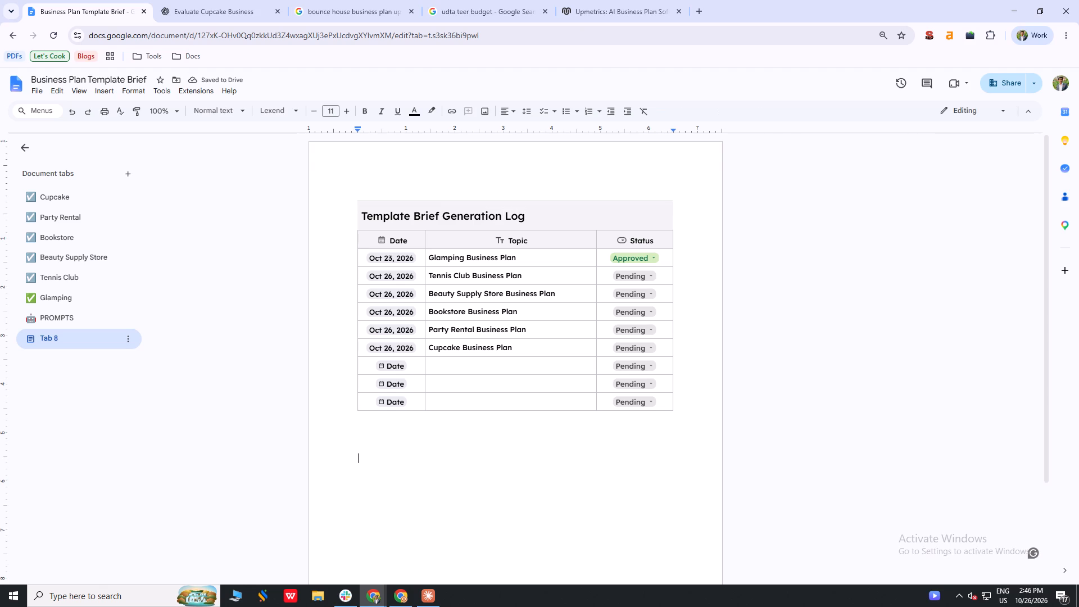
# Delete the extra empty lines below the Template Brief Generation Log table.
pyautogui.click(409, 446)
pyautogui.press('BackSpace')
pyautogui.press('BackSpace')
pyautogui.press('BackSpace')
pyautogui.click(456, 471)
# Add a blank line beneath the title text inside the table's title cell.
pyautogui.scroll(3, 466, 459)
pyautogui.click(530, 219)
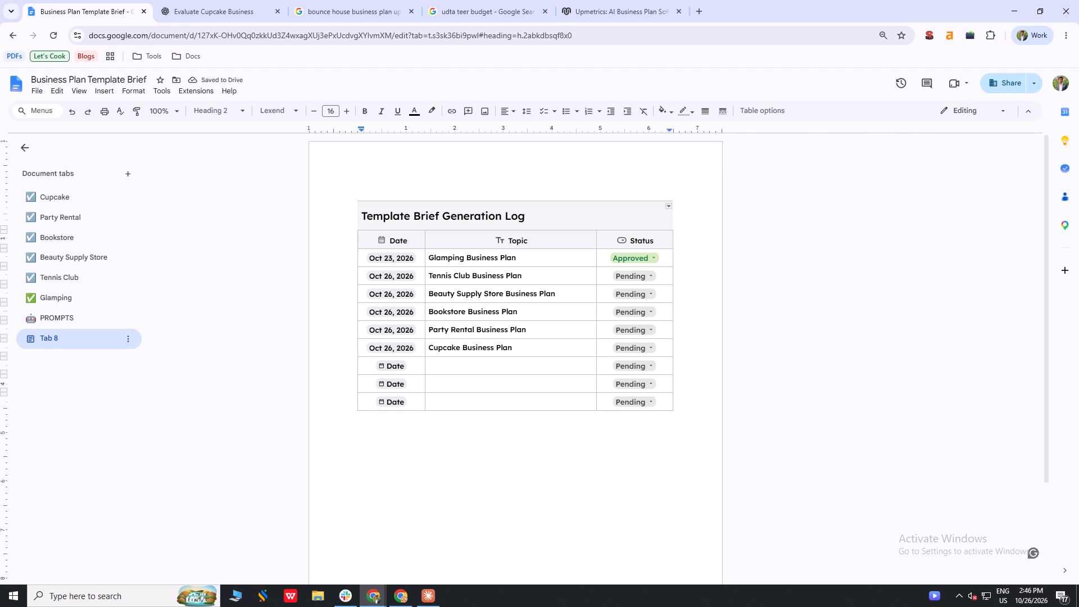
pyautogui.press('Return')
pyautogui.click(484, 470)
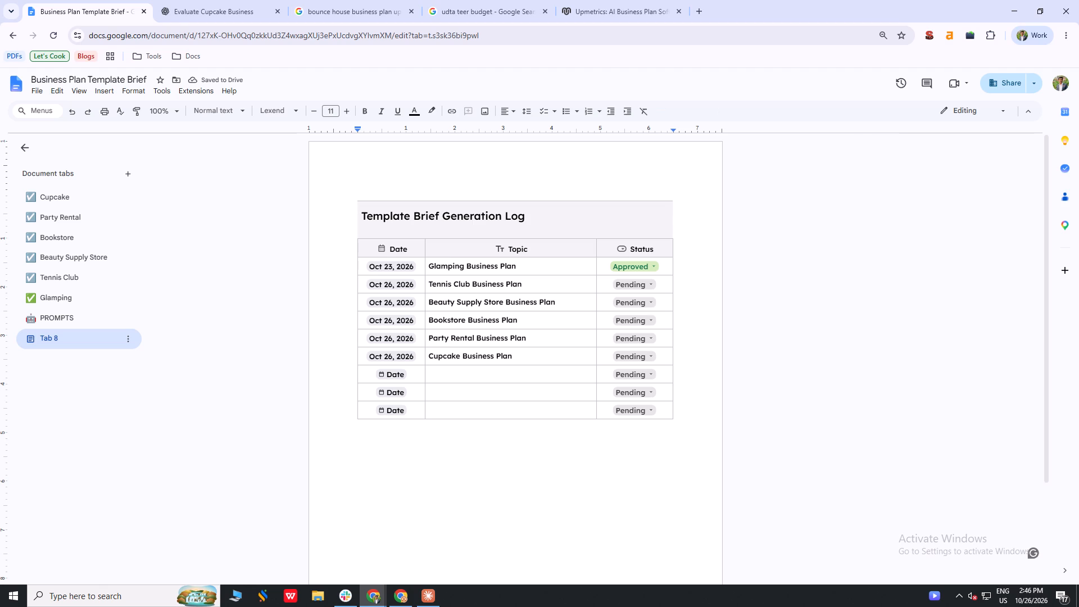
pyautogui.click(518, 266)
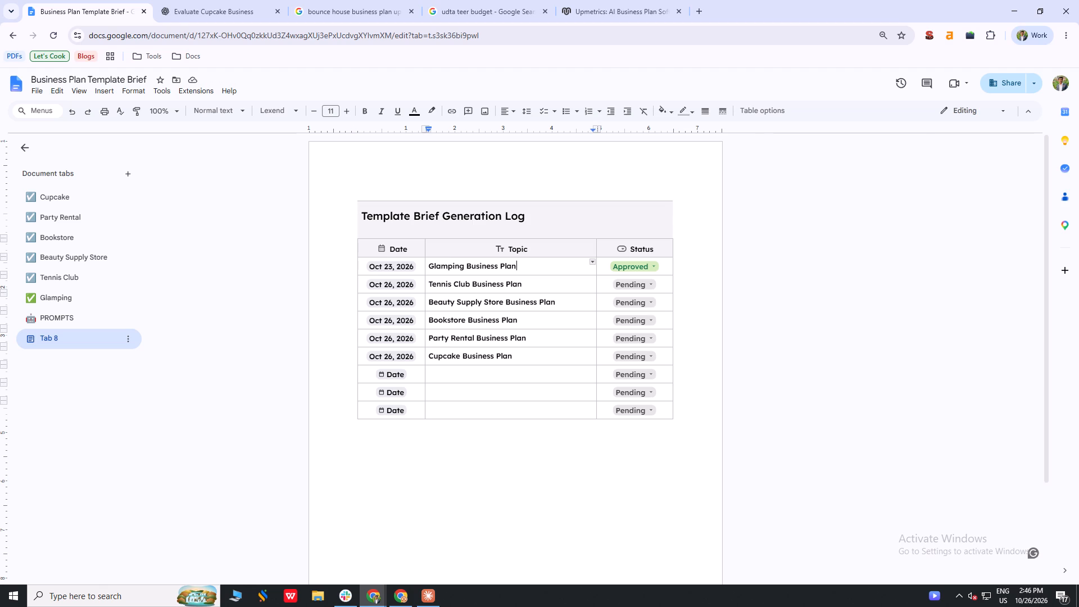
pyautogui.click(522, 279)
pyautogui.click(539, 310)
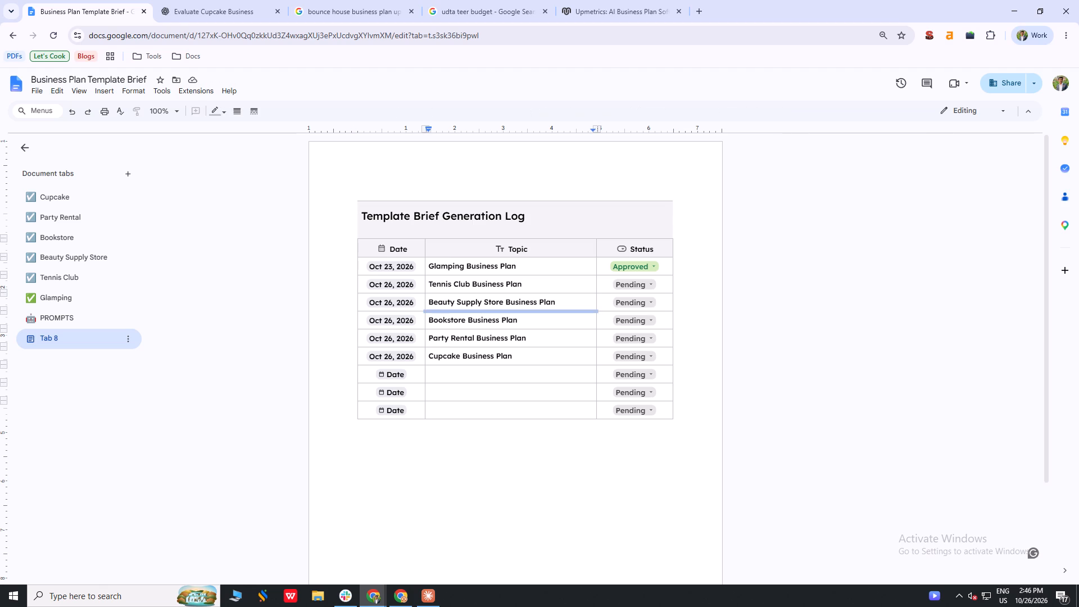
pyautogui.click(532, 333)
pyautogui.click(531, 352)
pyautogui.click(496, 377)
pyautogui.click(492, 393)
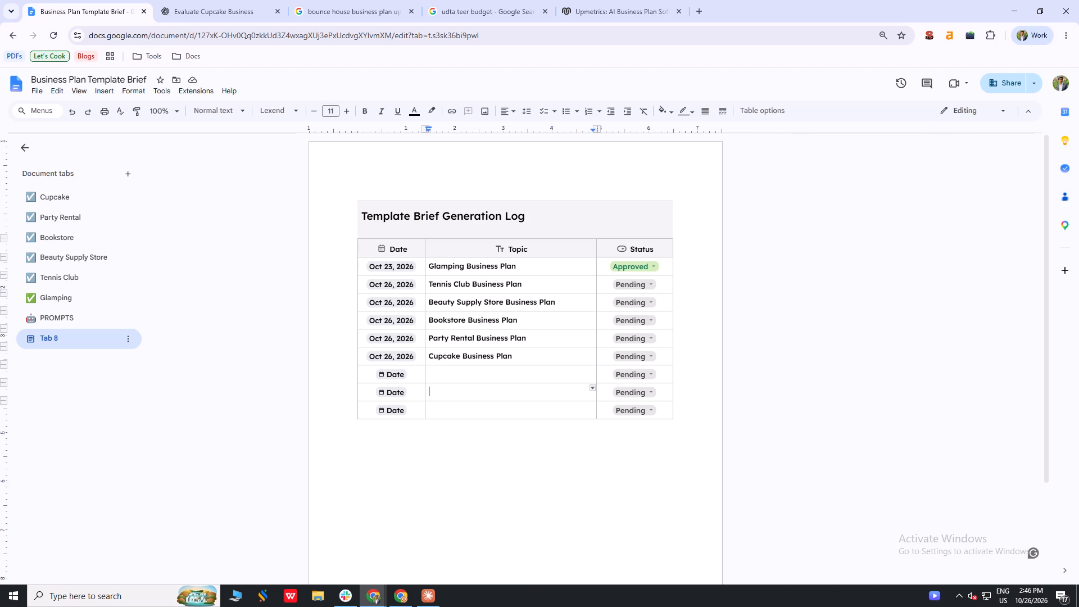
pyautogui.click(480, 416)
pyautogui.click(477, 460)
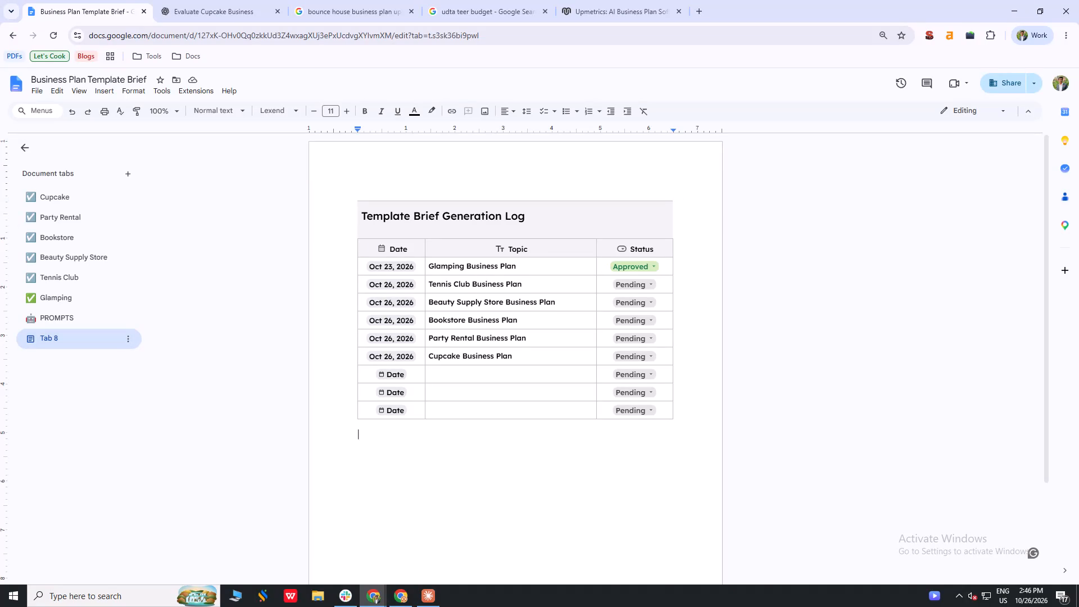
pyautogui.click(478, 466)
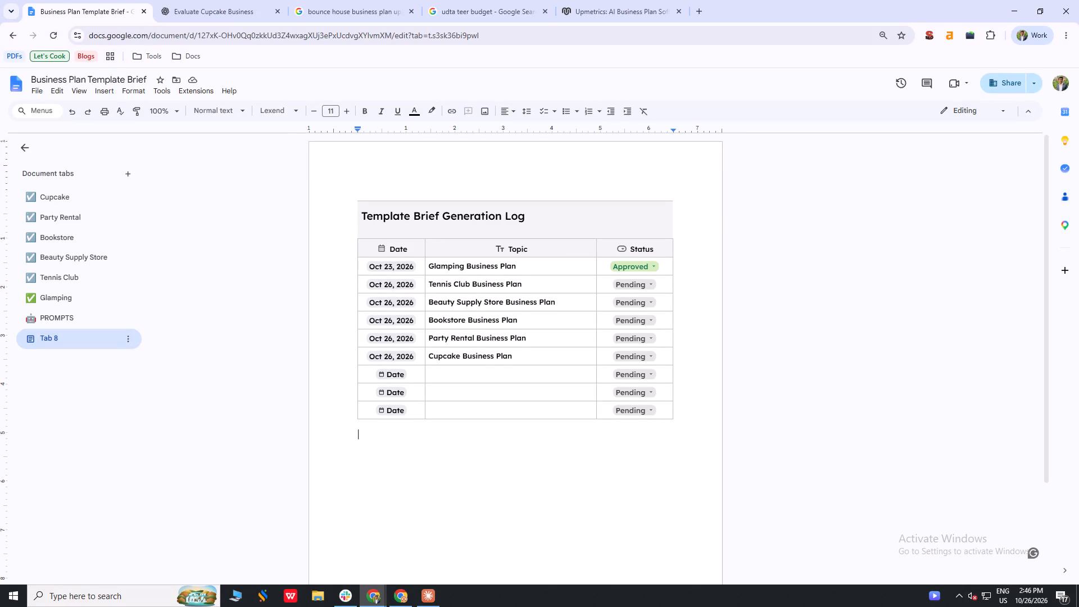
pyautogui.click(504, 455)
# Rename the document tab Tab 8 as "Overview".
pyautogui.doubleClick(72, 343)
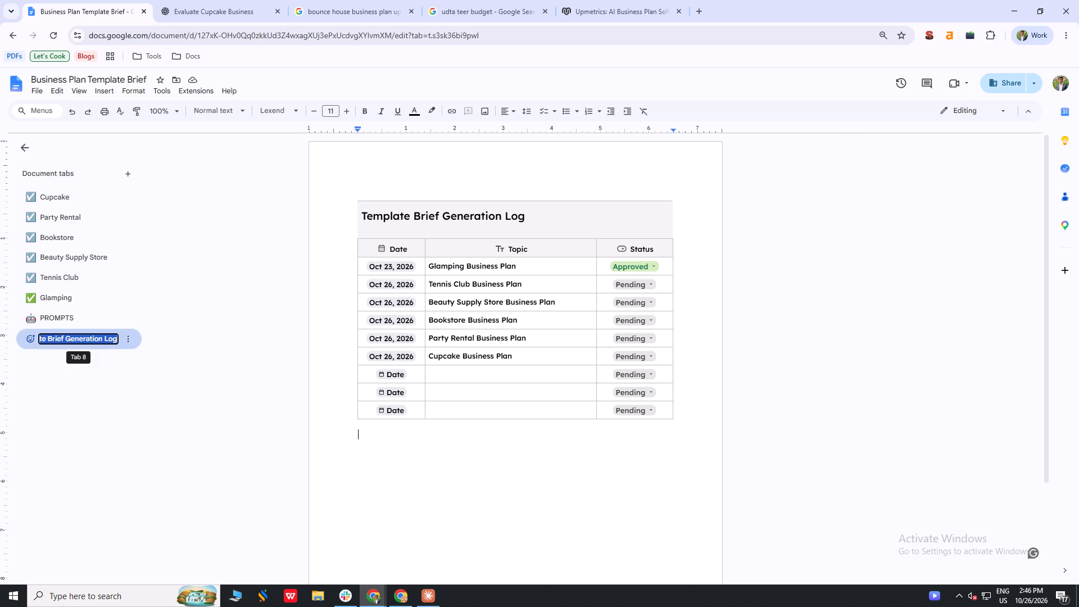
pyautogui.hotkey('shift', 's')
pyautogui.press('BackSpace')
pyautogui.write('Overview')
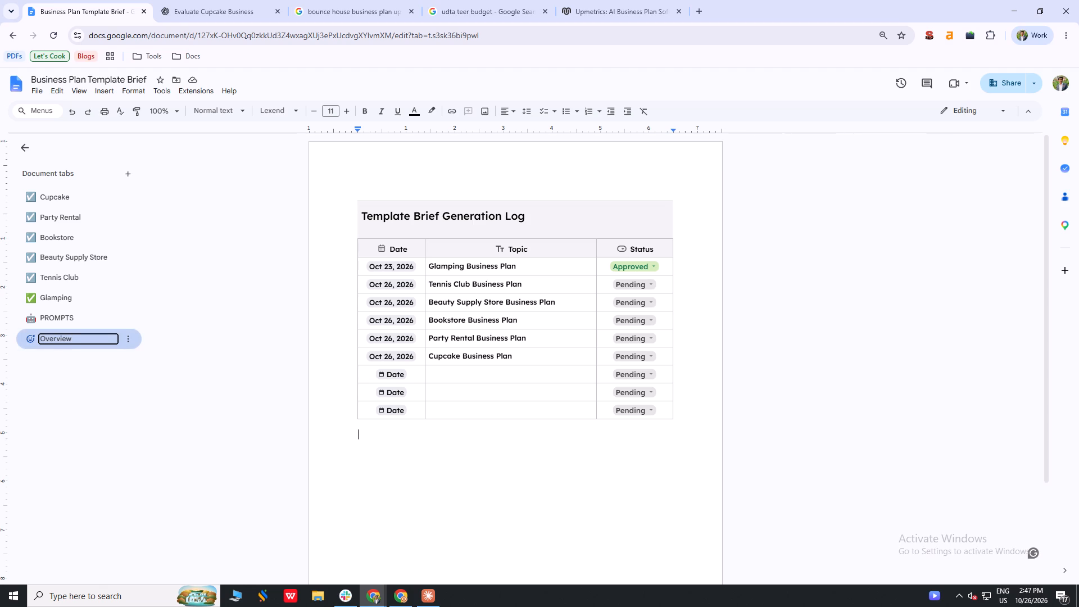
pyautogui.click(582, 516)
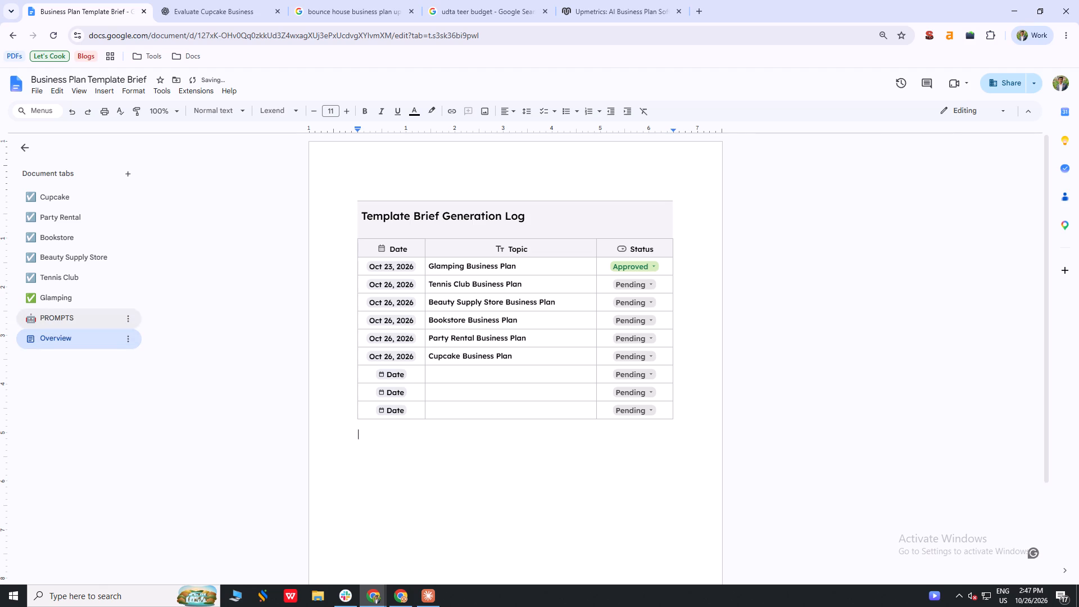
# Search the web for "overview emoji" and pick the target emoji on EmojiDB's Overview Emojis page.
pyautogui.click(27, 341)
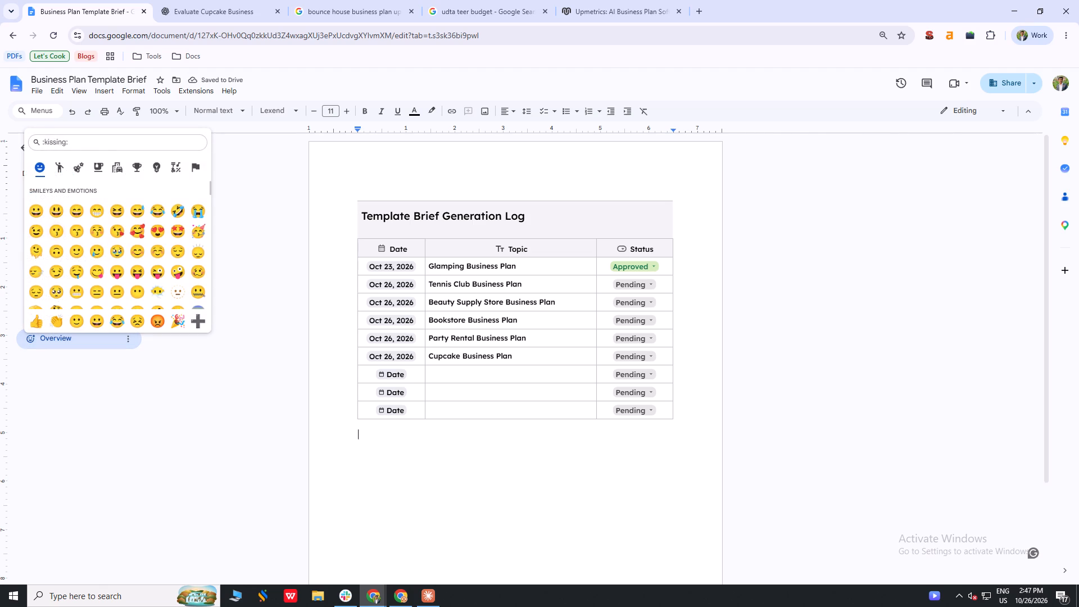
pyautogui.click(491, 0)
pyautogui.click(445, 38)
pyautogui.write('over')
pyautogui.press('space')
pyautogui.press('BackSpace')
pyautogui.write('view emoji')
pyautogui.press('Return')
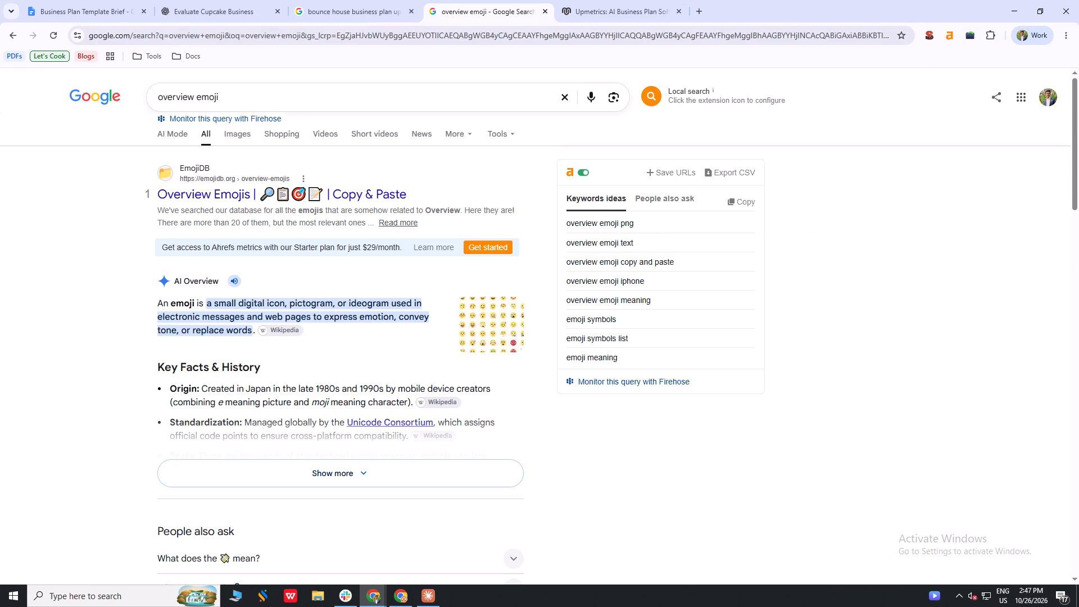
pyautogui.click(207, 190)
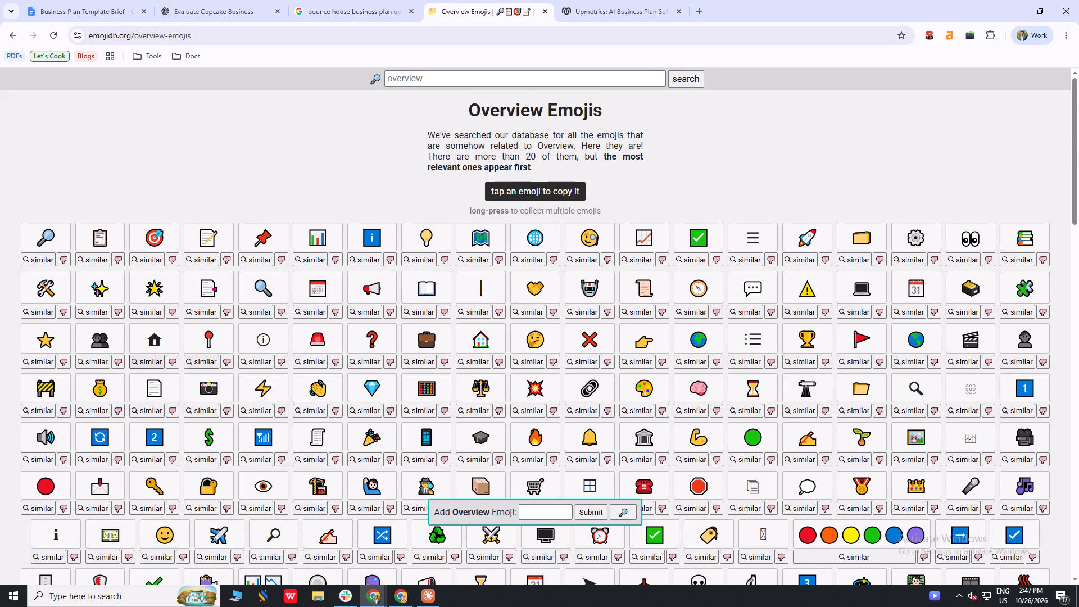
pyautogui.click(150, 237)
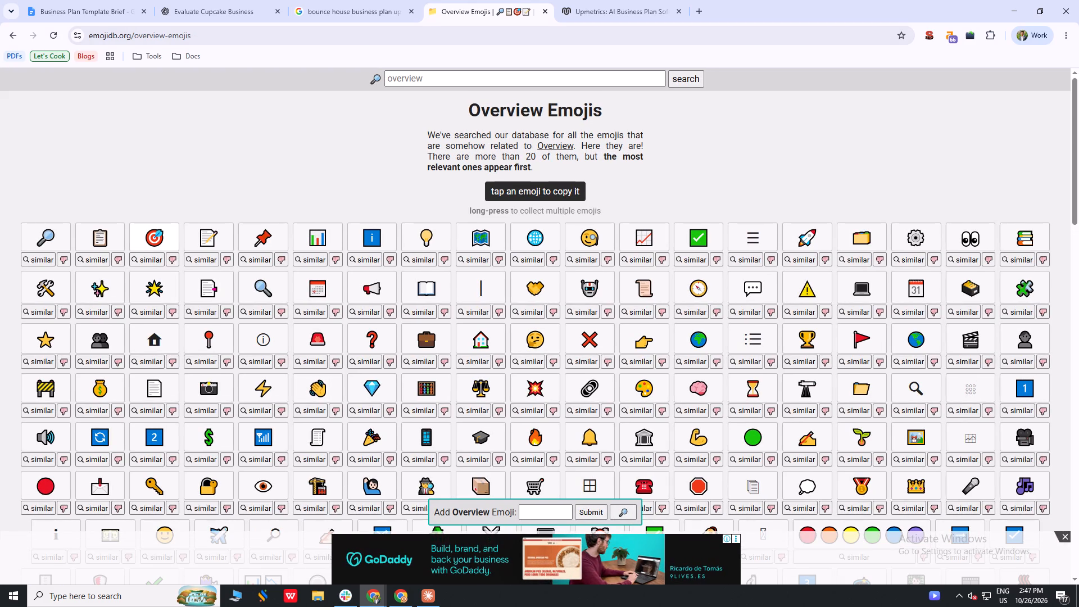
# Back in the brief document, search the emojis for "goal" and "ta", and set the target emoji as the Overview tab's icon.
pyautogui.click(65, 0)
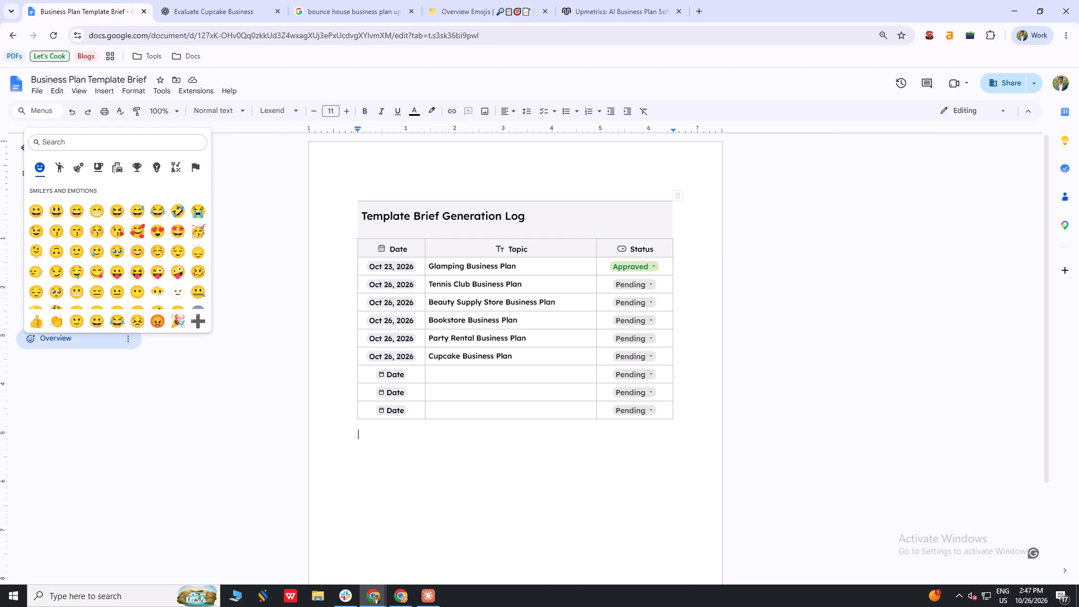
pyautogui.click(238, 481)
pyautogui.click(28, 341)
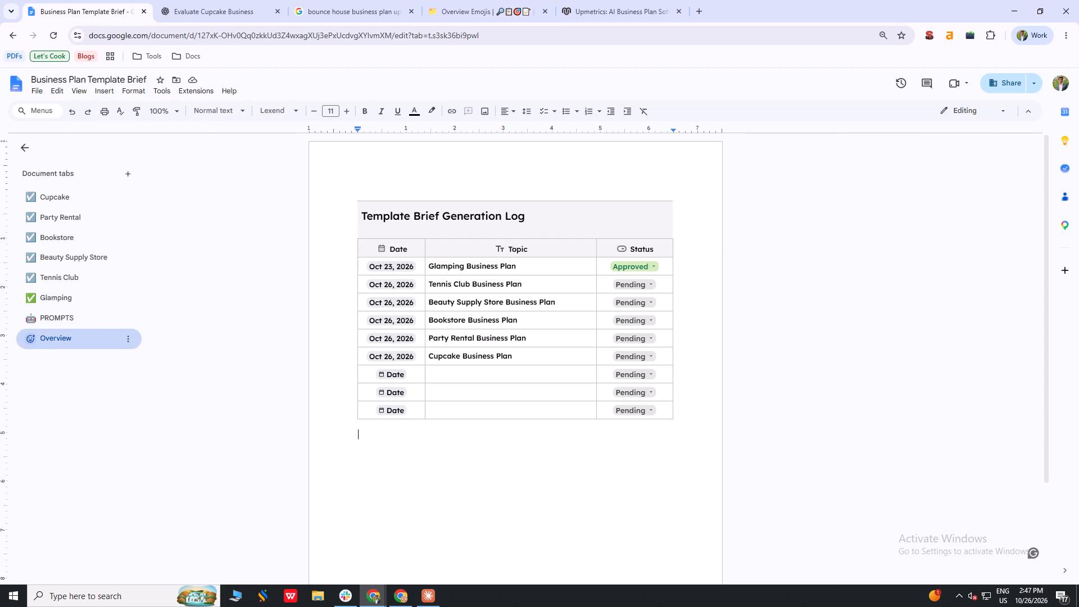
pyautogui.click(67, 138)
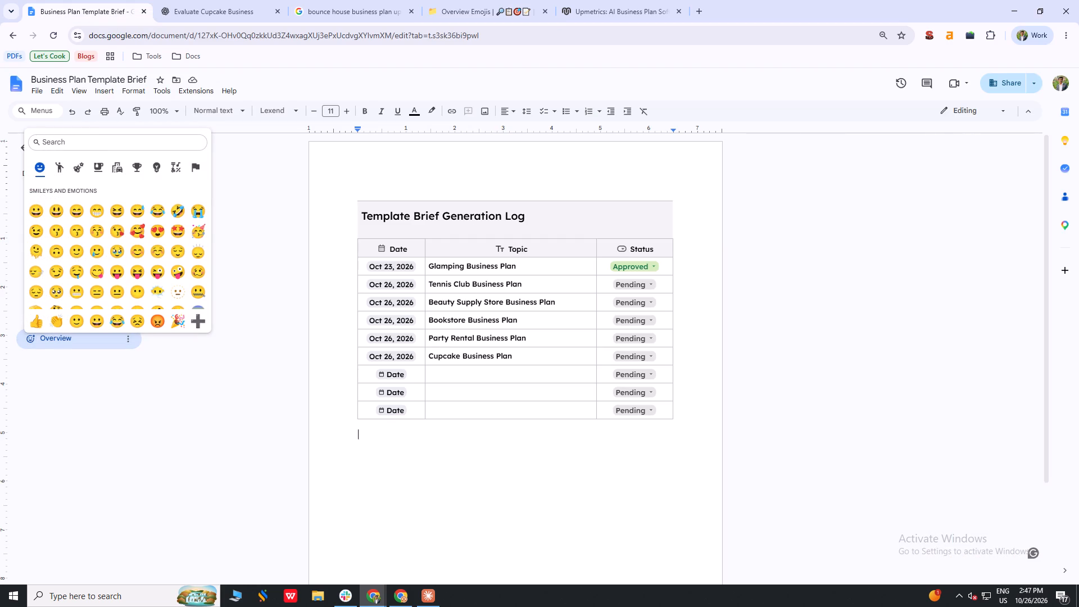
pyautogui.write('goal')
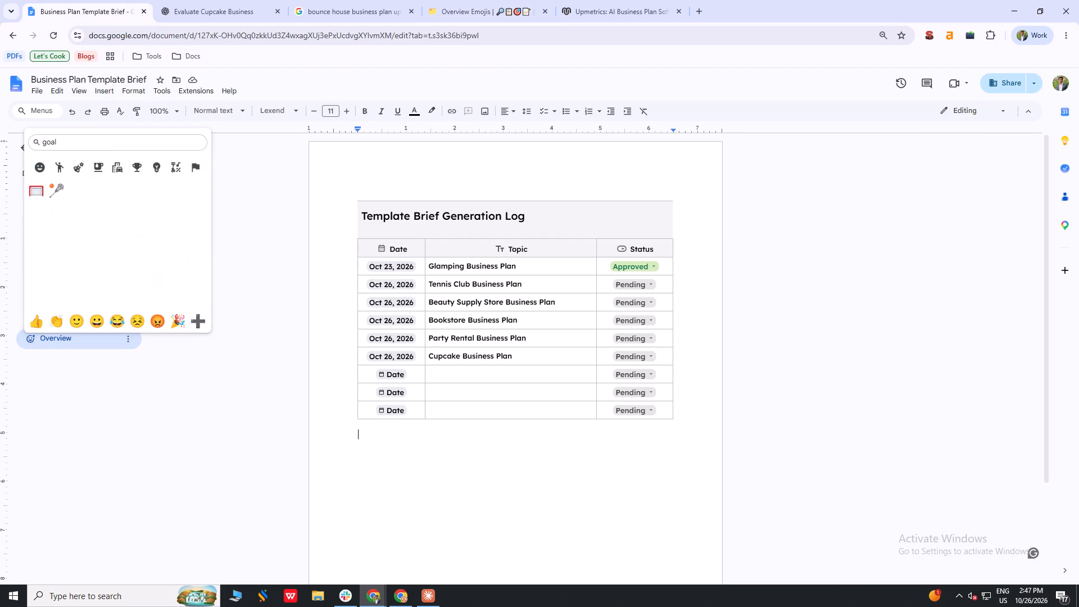
pyautogui.press('BackSpace')
pyautogui.press('BackSpace')
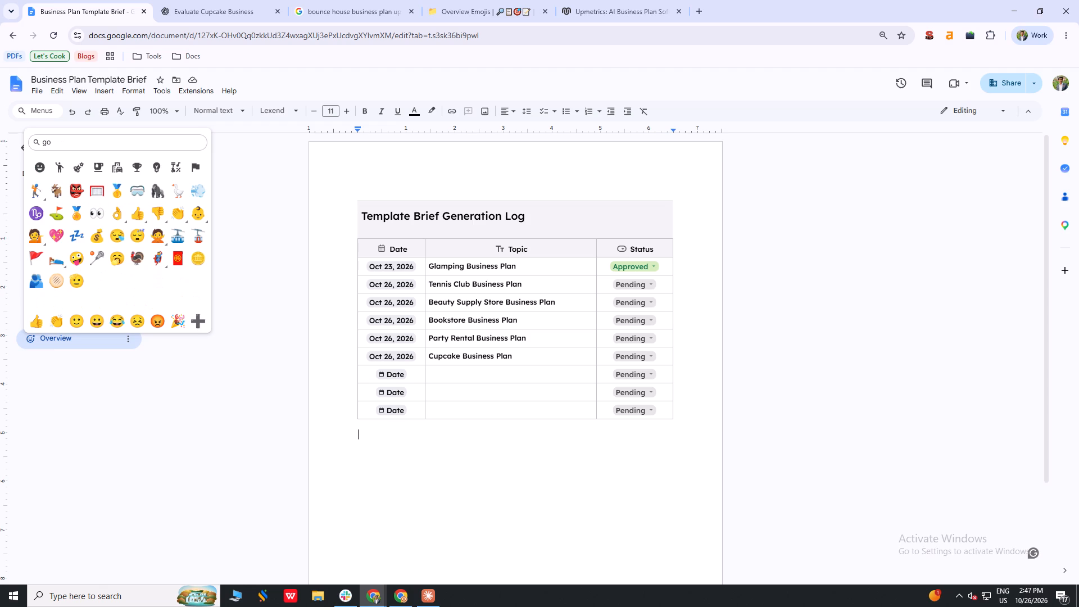
pyautogui.press('BackSpace')
pyautogui.press('BackSpace')
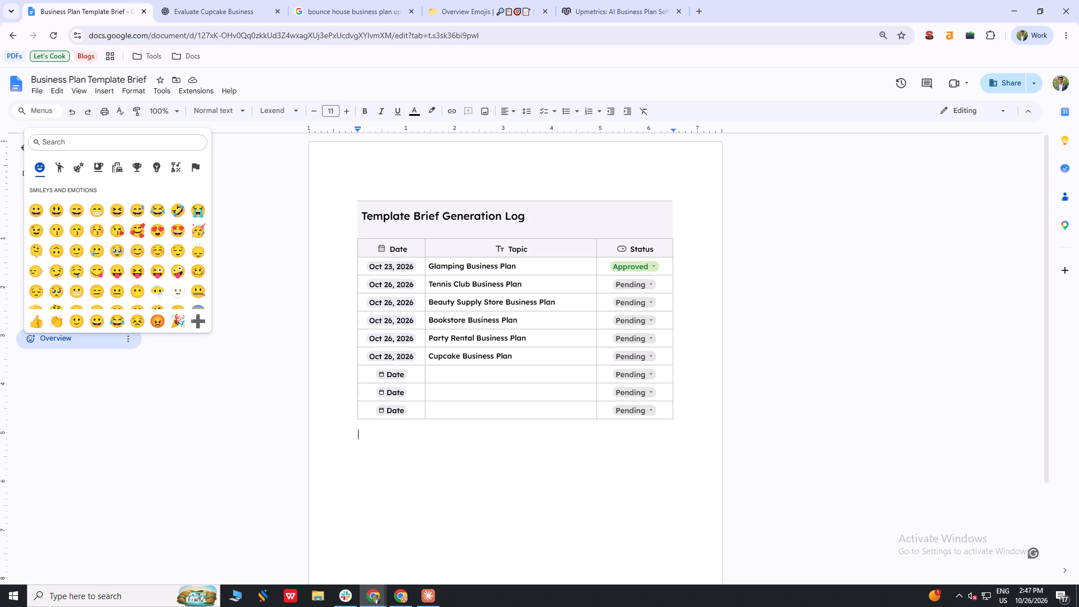
pyautogui.write('ta')
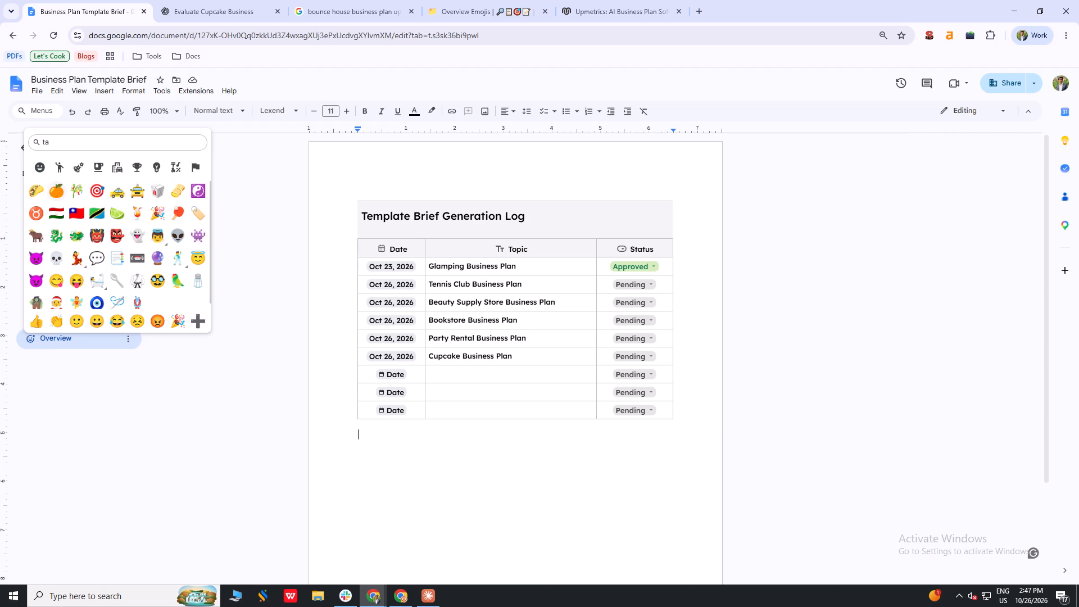
pyautogui.click(94, 193)
pyautogui.click(262, 368)
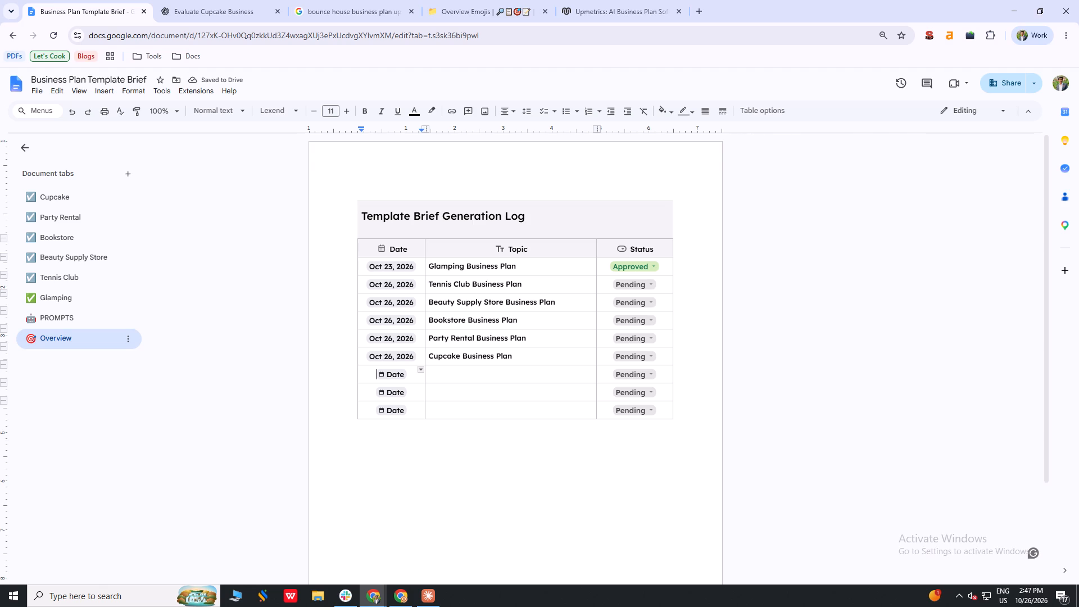
pyautogui.click(517, 472)
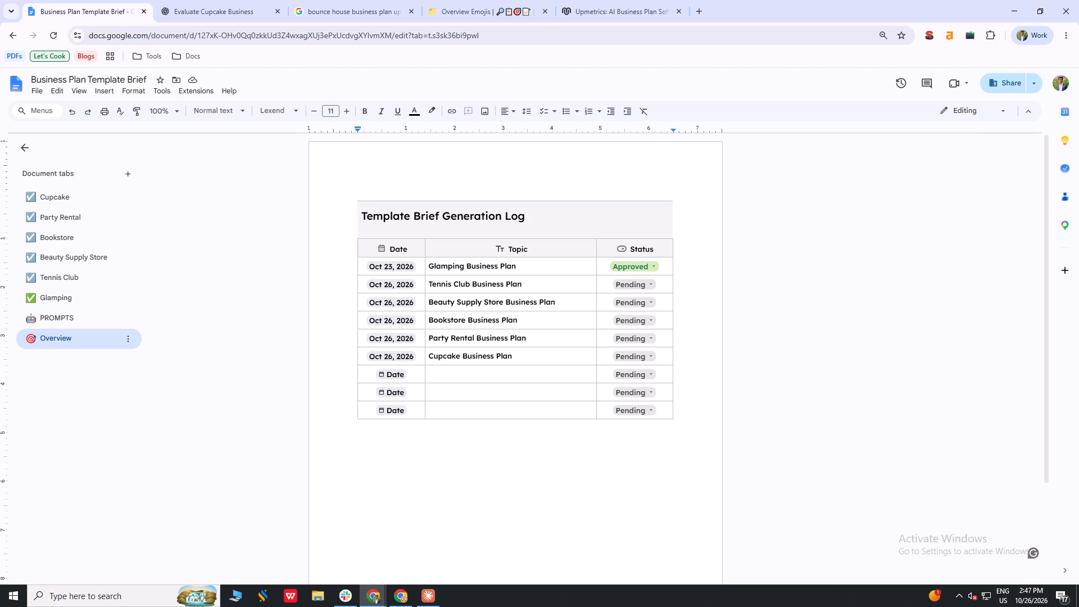
# Switch to the other browser window and examine the Google search results for "business plan software".
pyautogui.press('super+Tab')
pyautogui.click(161, 21)
pyautogui.scroll(-1, 588, 395)
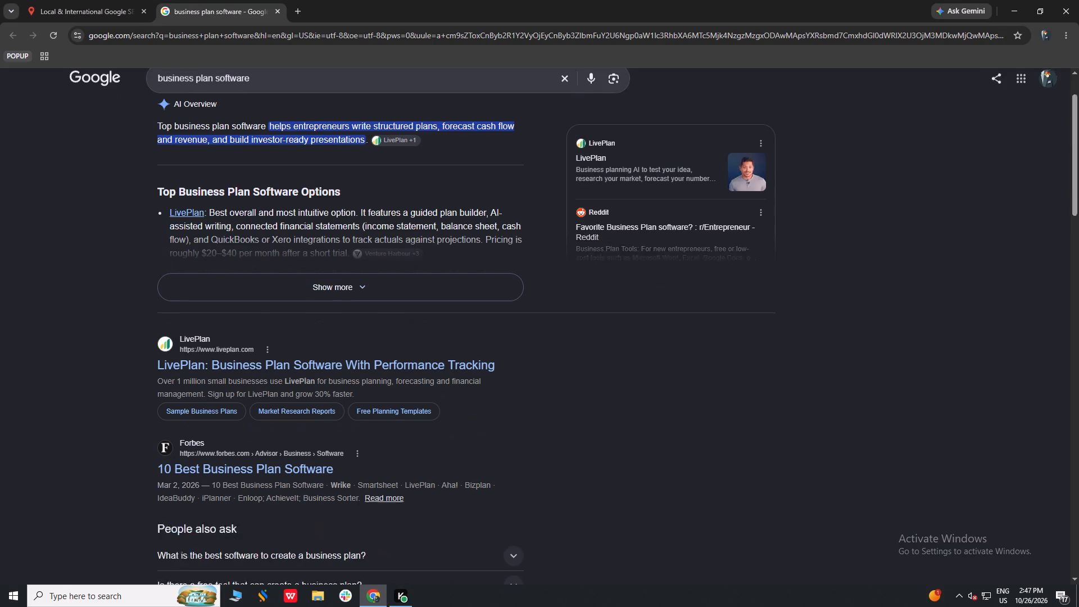
pyautogui.scroll(-1, 620, 369)
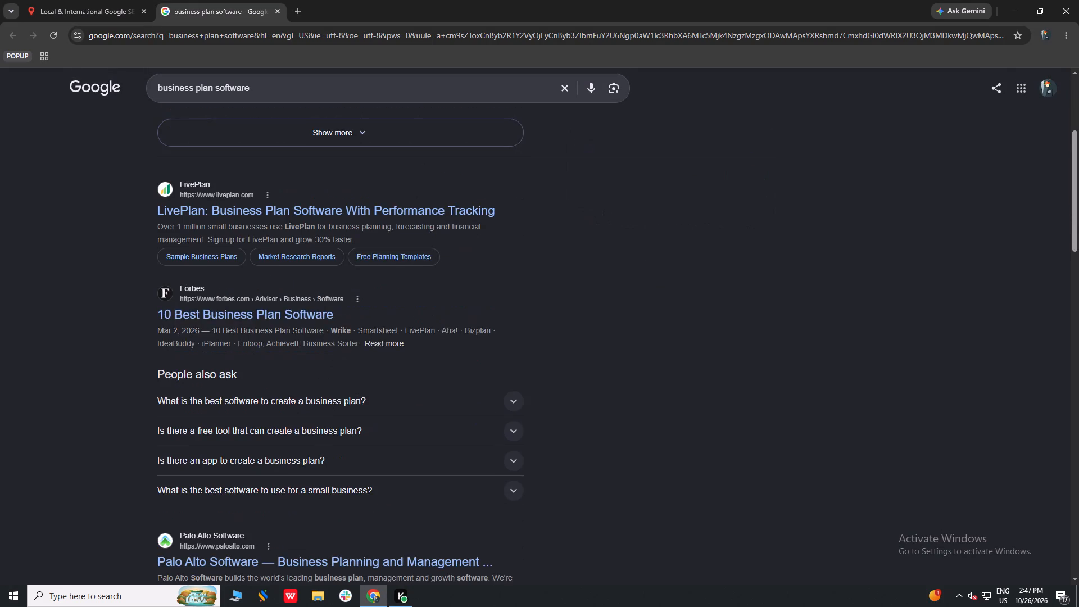
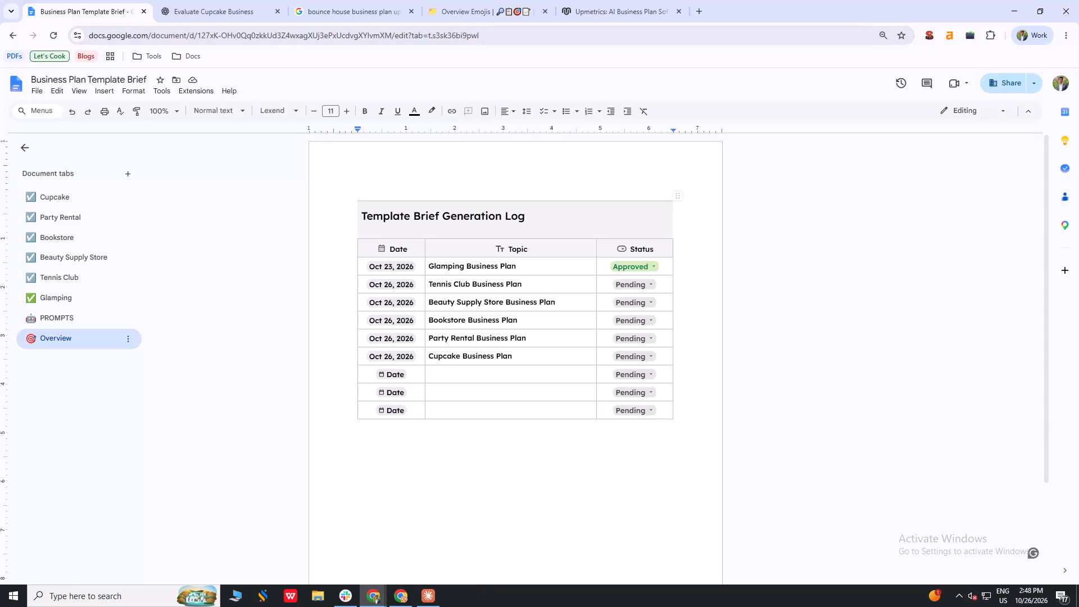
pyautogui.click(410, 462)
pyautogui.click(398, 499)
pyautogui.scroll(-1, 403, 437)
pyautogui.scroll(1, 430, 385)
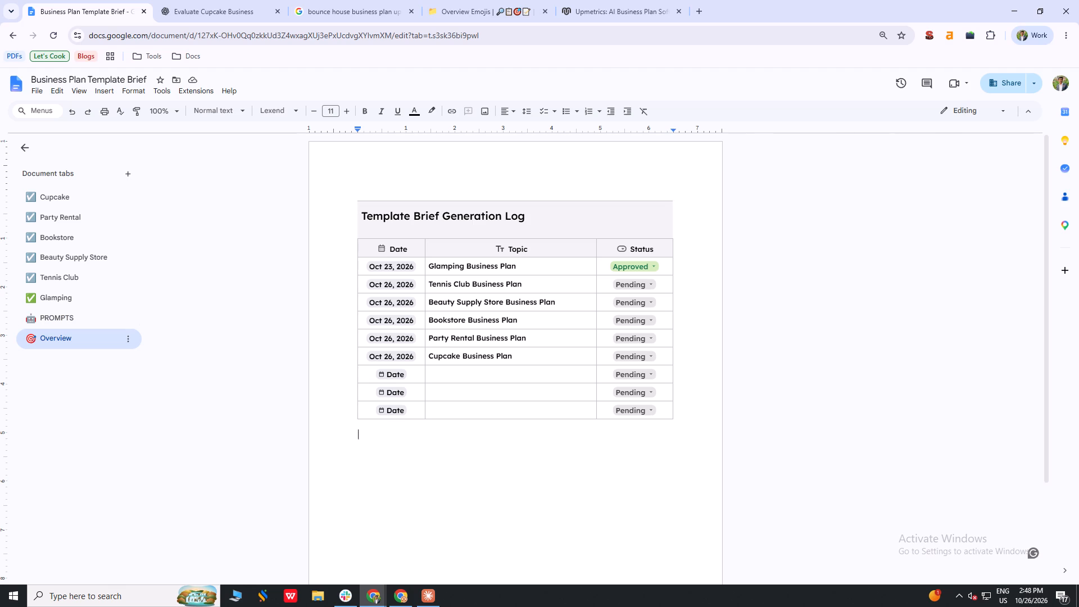
# Add a blank line under the "Template Brief Generation Log" title and start a new drawing there.
pyautogui.click(535, 214)
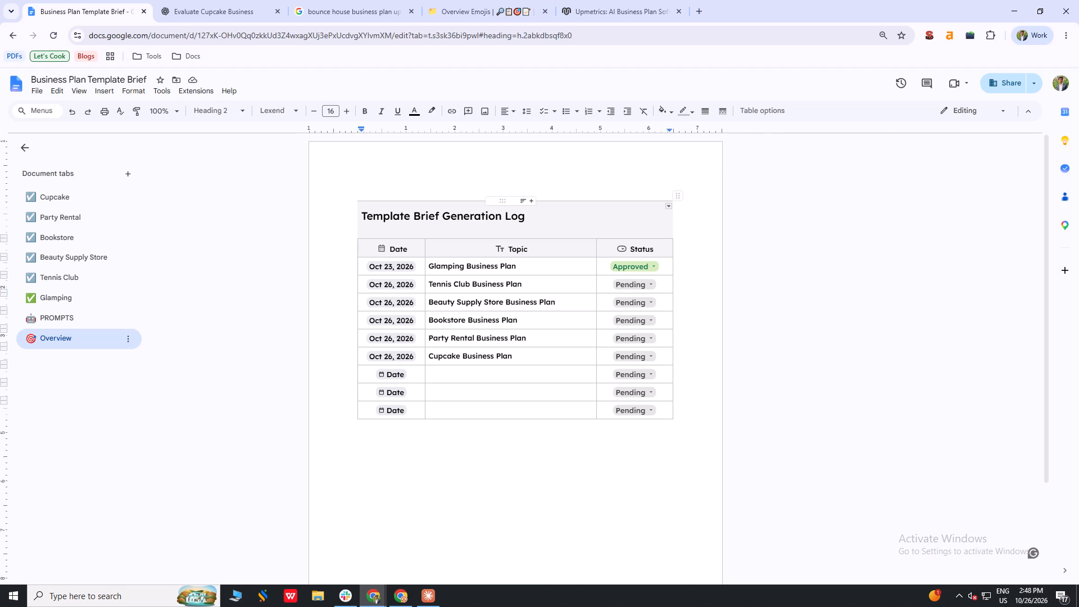
pyautogui.press('Return')
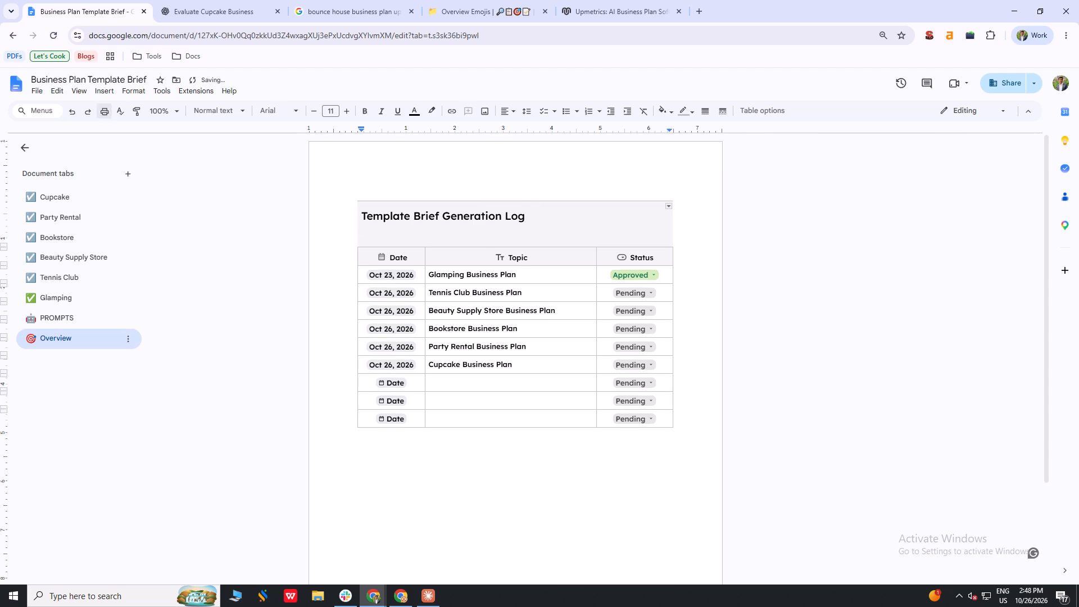
pyautogui.click(103, 92)
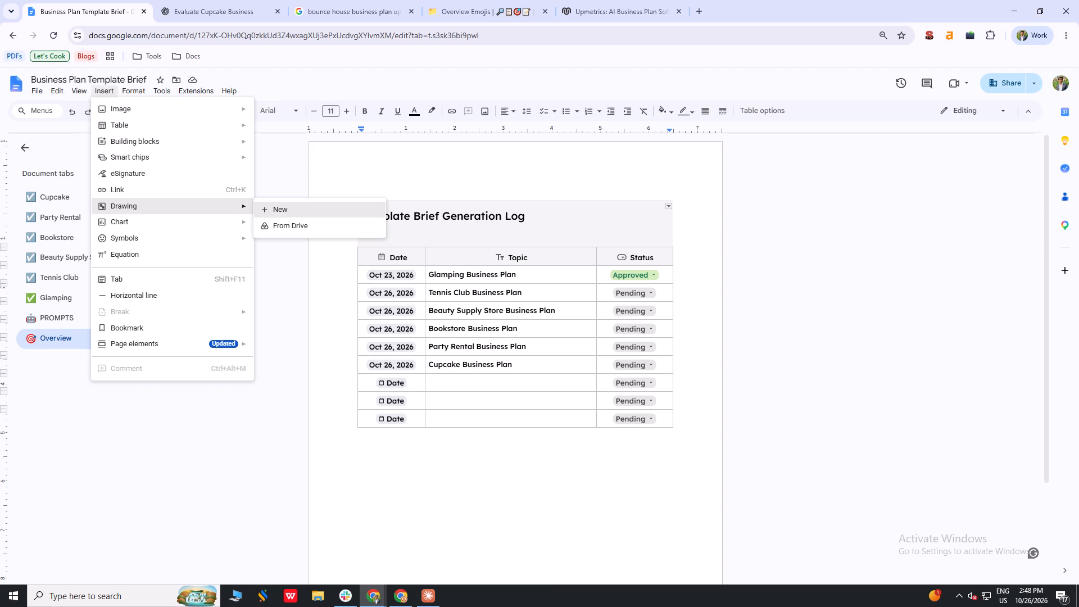
pyautogui.click(312, 207)
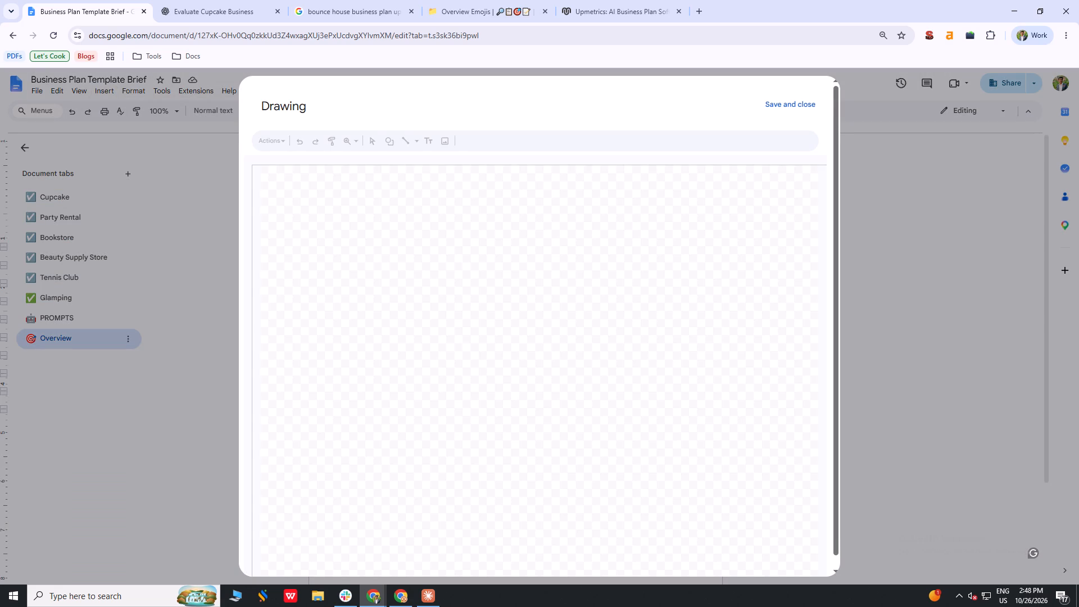
# Draw a long rounded rectangle bar near the top of the drawing, about 7 in wide and 0.75 in tall.
pyautogui.click(393, 137)
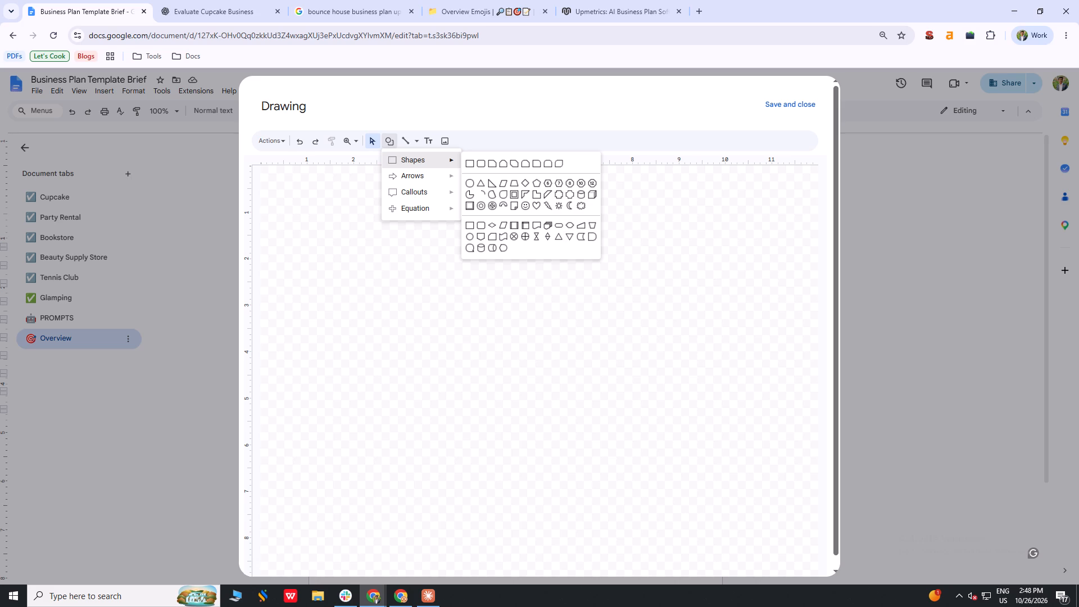
pyautogui.click(479, 224)
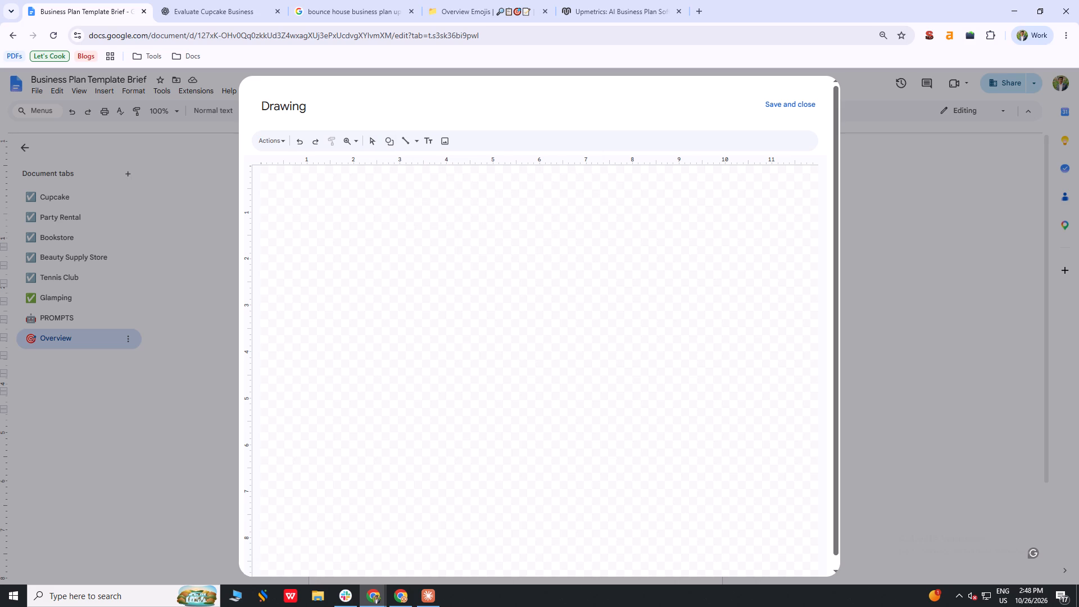
pyautogui.moveTo(291, 195); pyautogui.dragTo(642, 248)
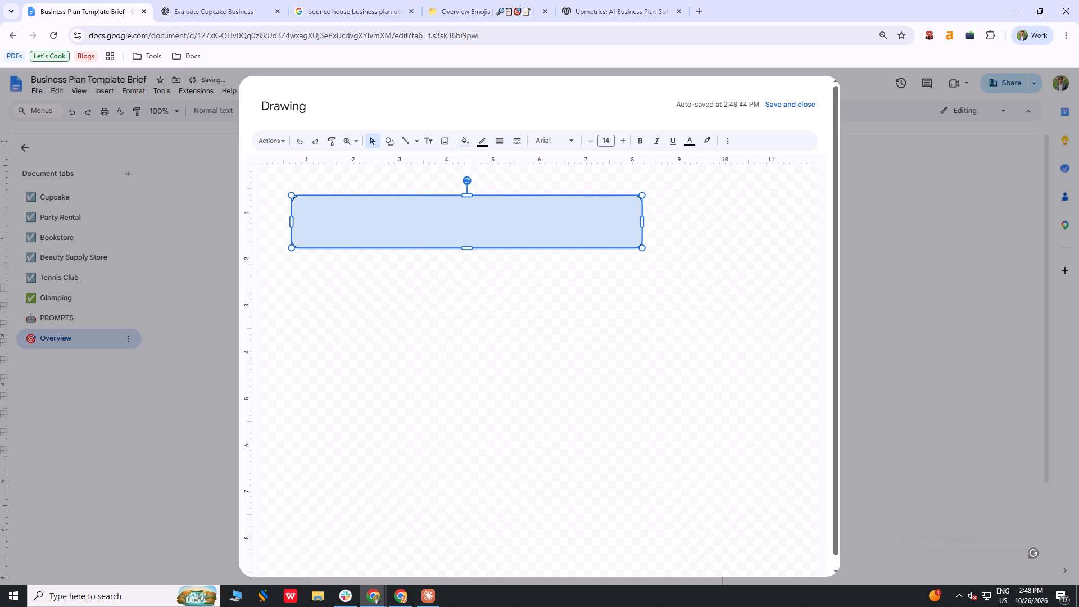
pyautogui.click(469, 250)
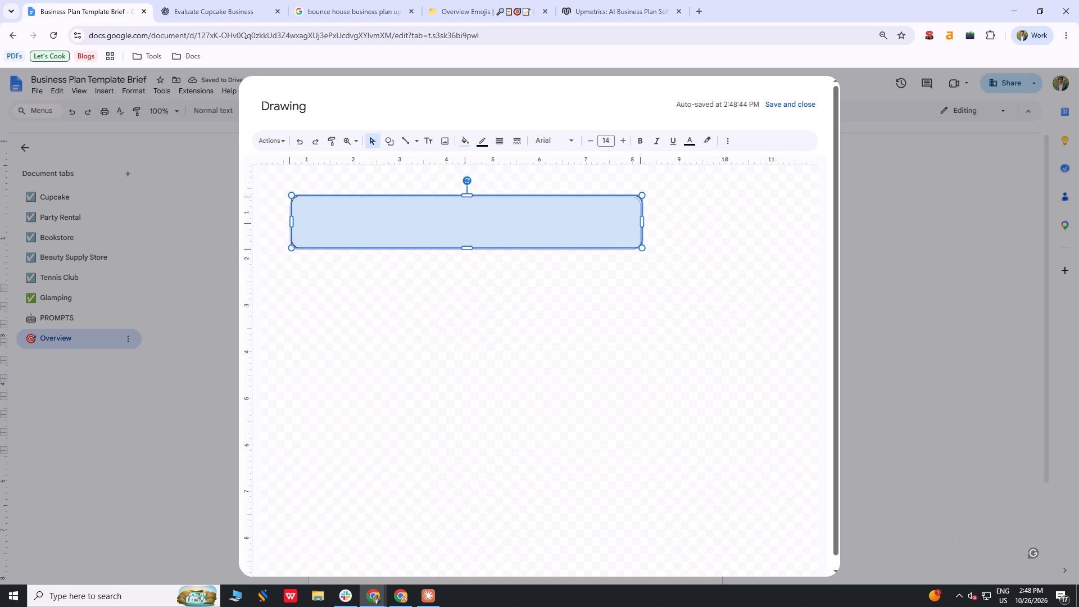
pyautogui.moveTo(641, 252); pyautogui.dragTo(620, 231)
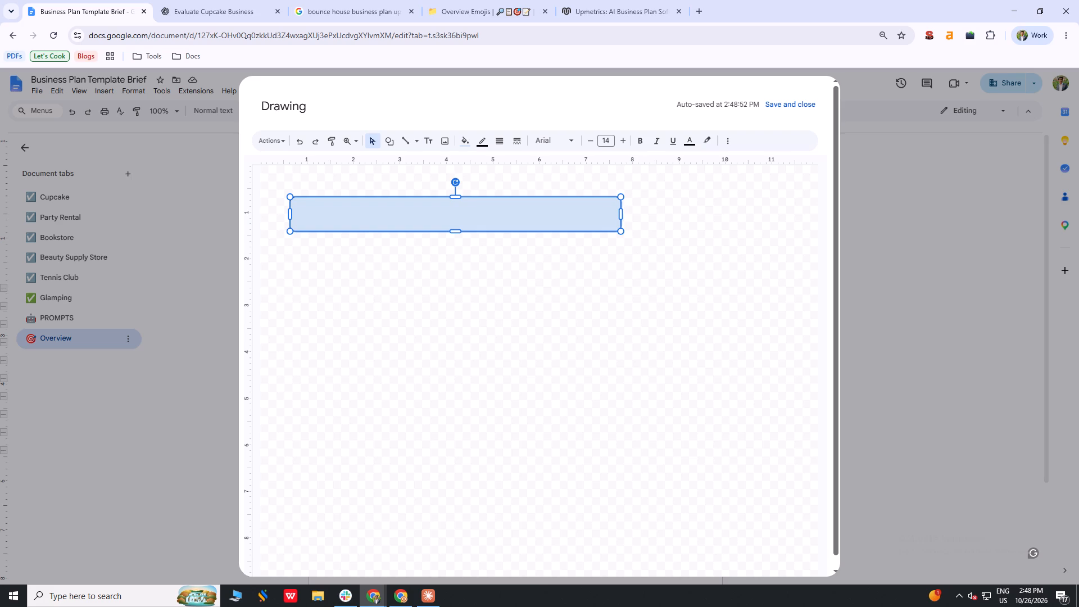
pyautogui.click(479, 257)
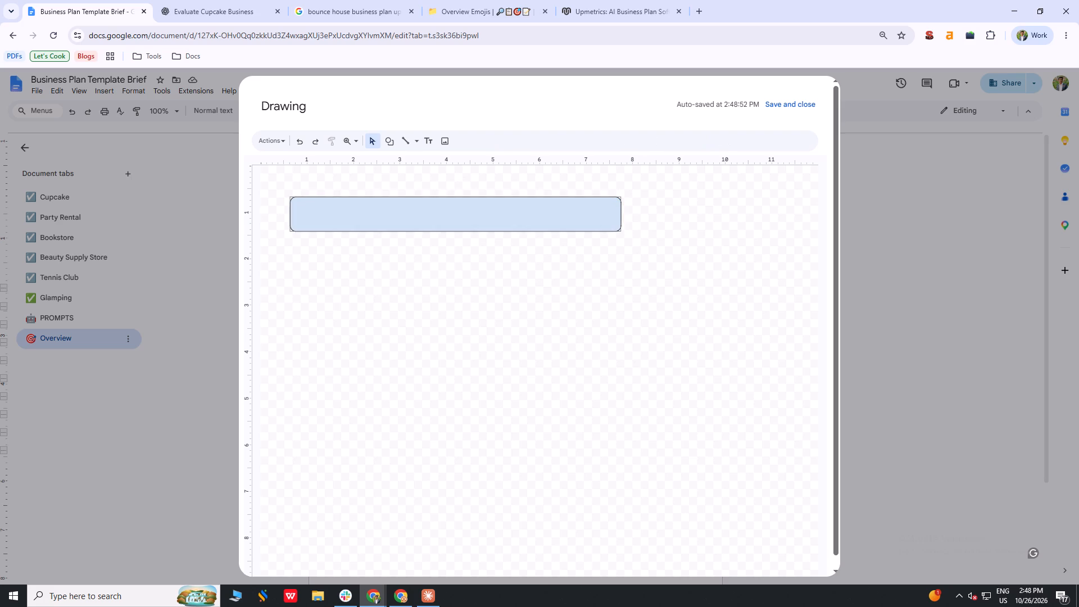
# Duplicate the bar, shorten the copy to about 3.75 in wide, and lay it over the original bar's right end.
pyautogui.click(421, 209)
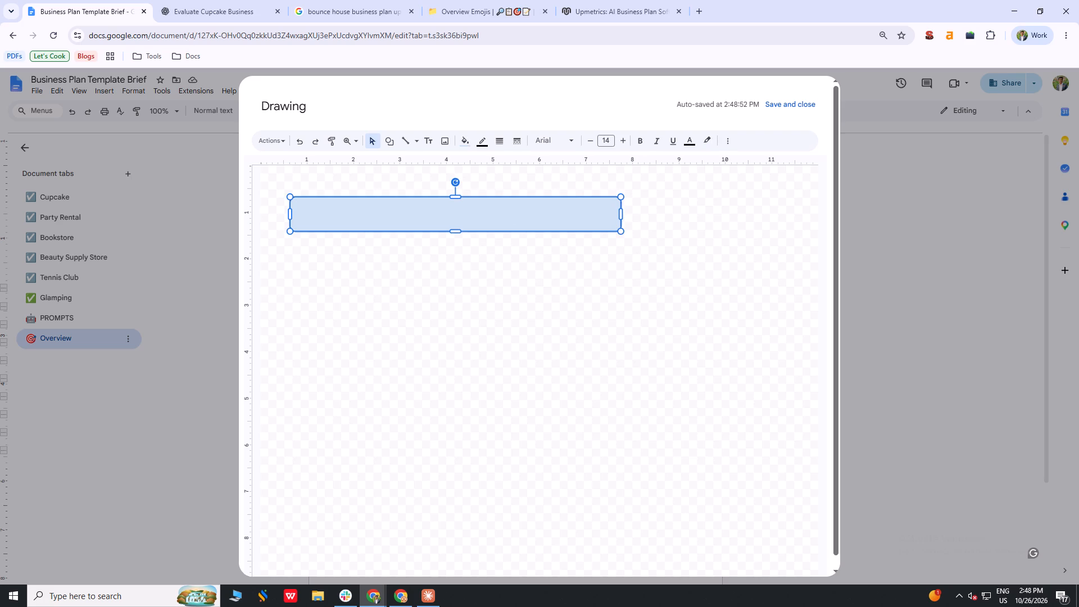
pyautogui.hotkey('ctrl', 'd')
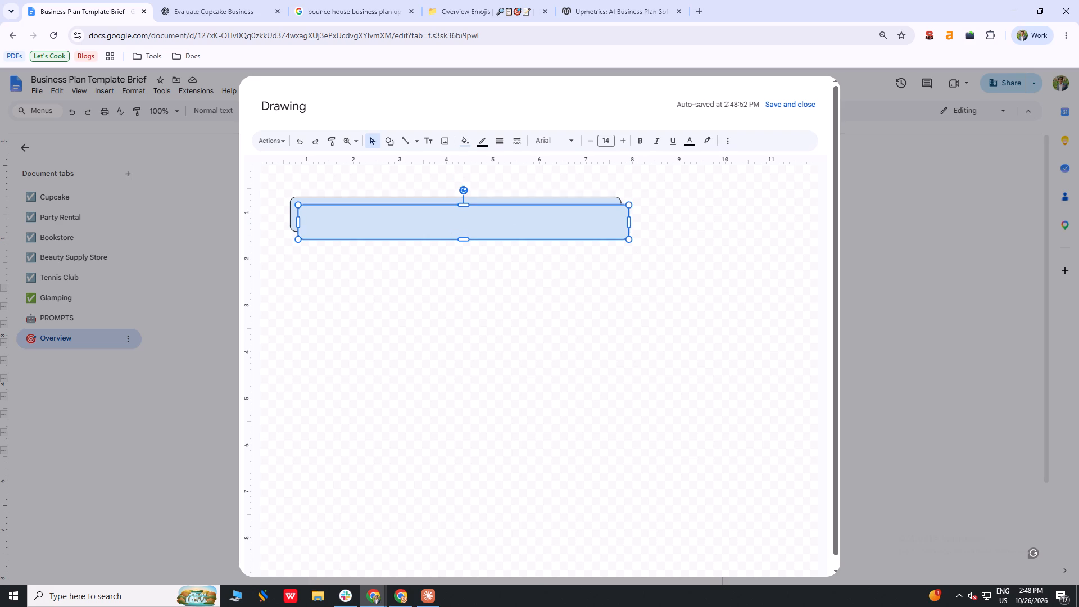
pyautogui.moveTo(485, 213); pyautogui.dragTo(513, 292)
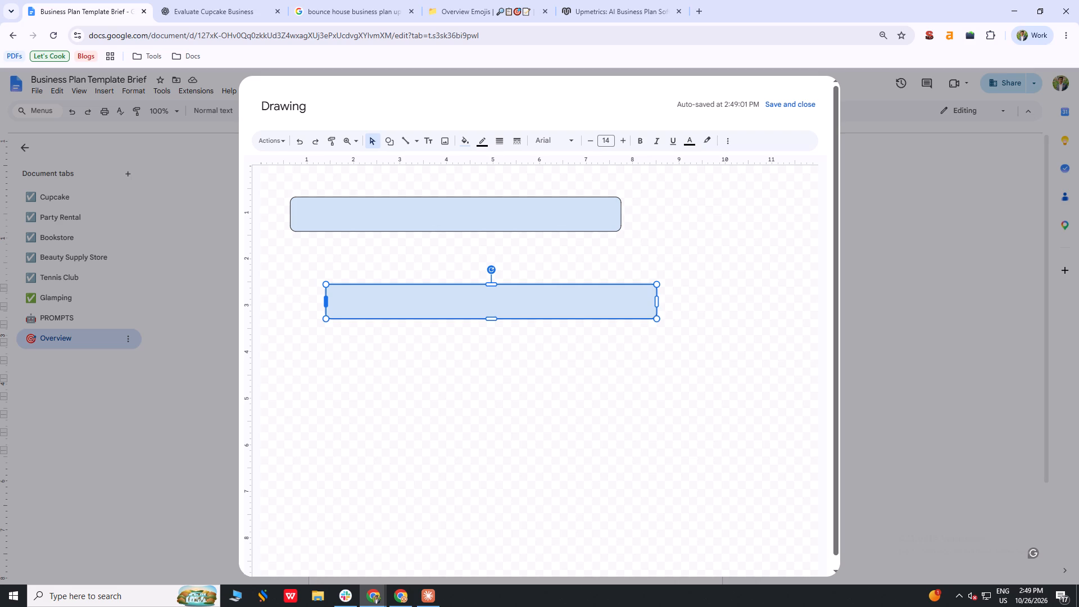
pyautogui.moveTo(326, 300); pyautogui.dragTo(491, 295)
pyautogui.moveTo(491, 295); pyautogui.dragTo(482, 296)
pyautogui.moveTo(659, 302); pyautogui.dragTo(613, 305)
pyautogui.click(643, 363)
pyautogui.moveTo(590, 305); pyautogui.dragTo(572, 262)
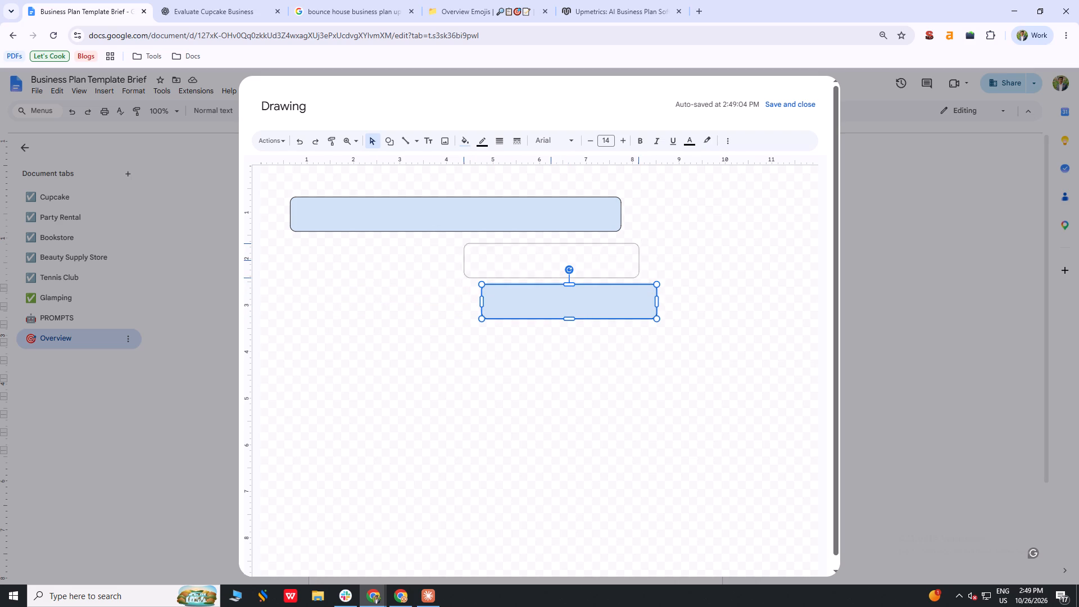
pyautogui.moveTo(572, 262); pyautogui.dragTo(554, 218)
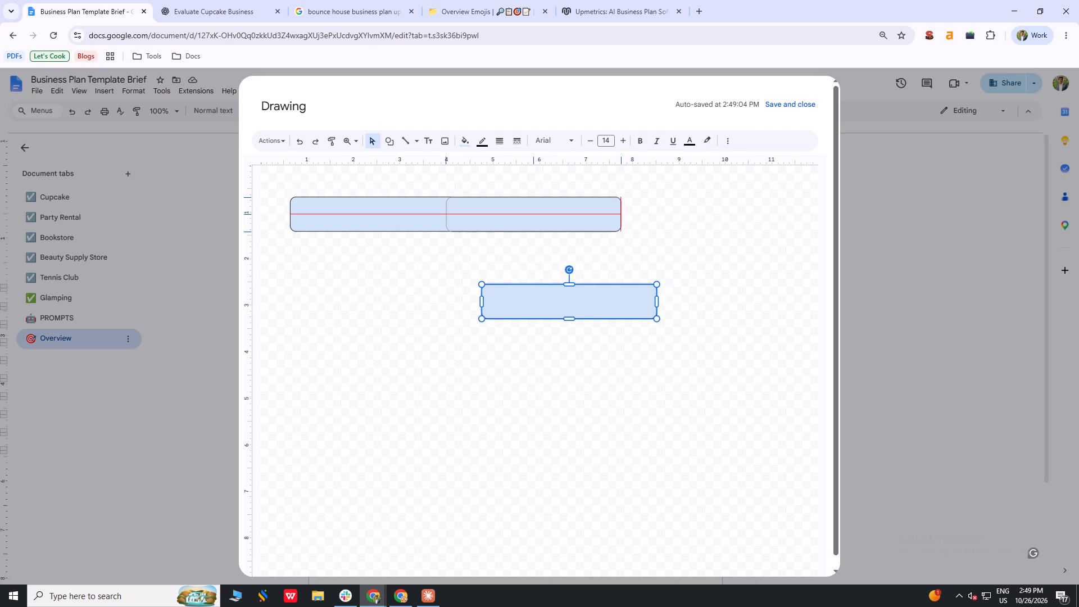
pyautogui.moveTo(554, 218); pyautogui.dragTo(555, 219)
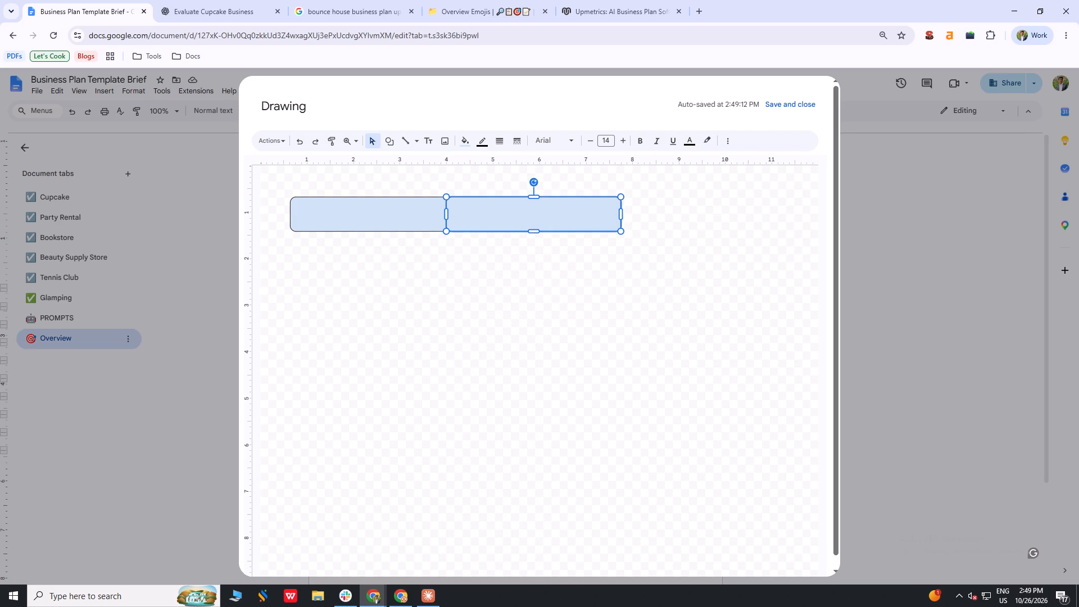
# Fill the shorter overlaid bar with the palest green.
pyautogui.click(463, 140)
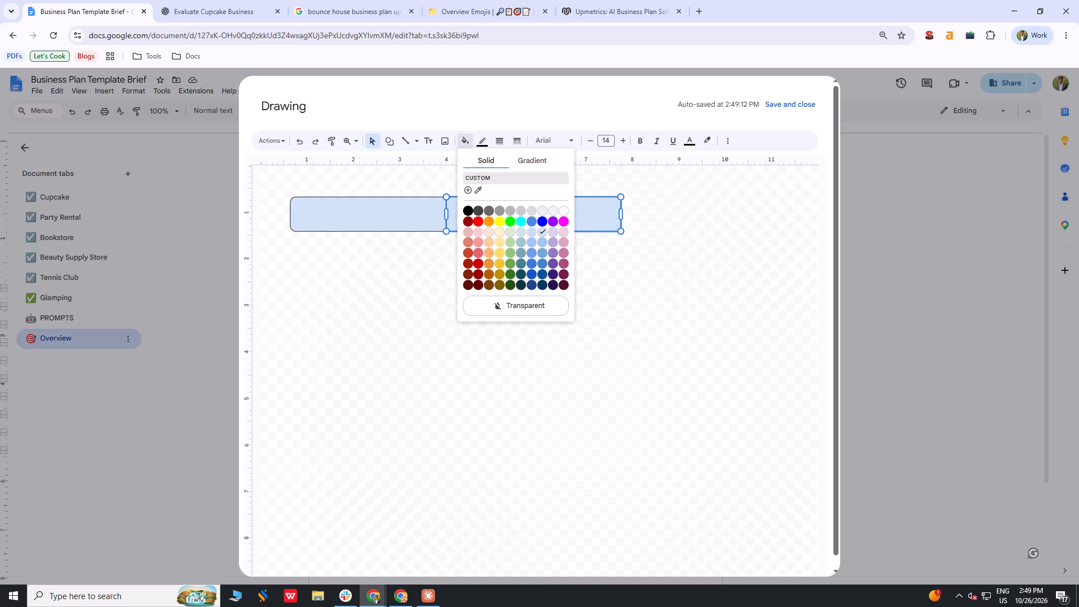
pyautogui.click(511, 234)
pyautogui.click(602, 314)
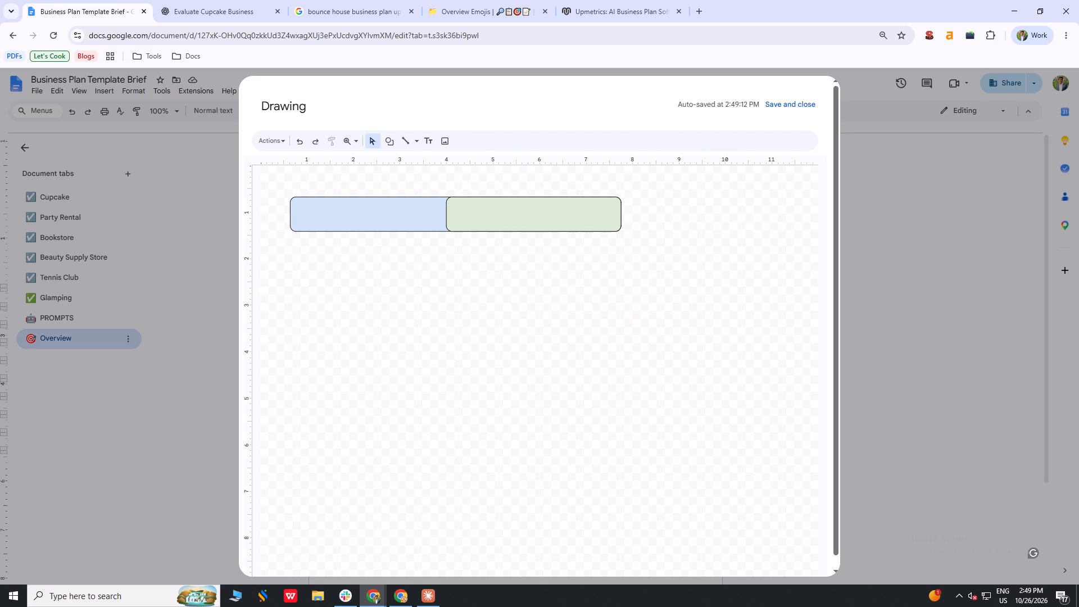
pyautogui.click(342, 212)
pyautogui.click(374, 297)
# Draw a text box about 3 in wide just below the blue part of the bar.
pyautogui.click(425, 141)
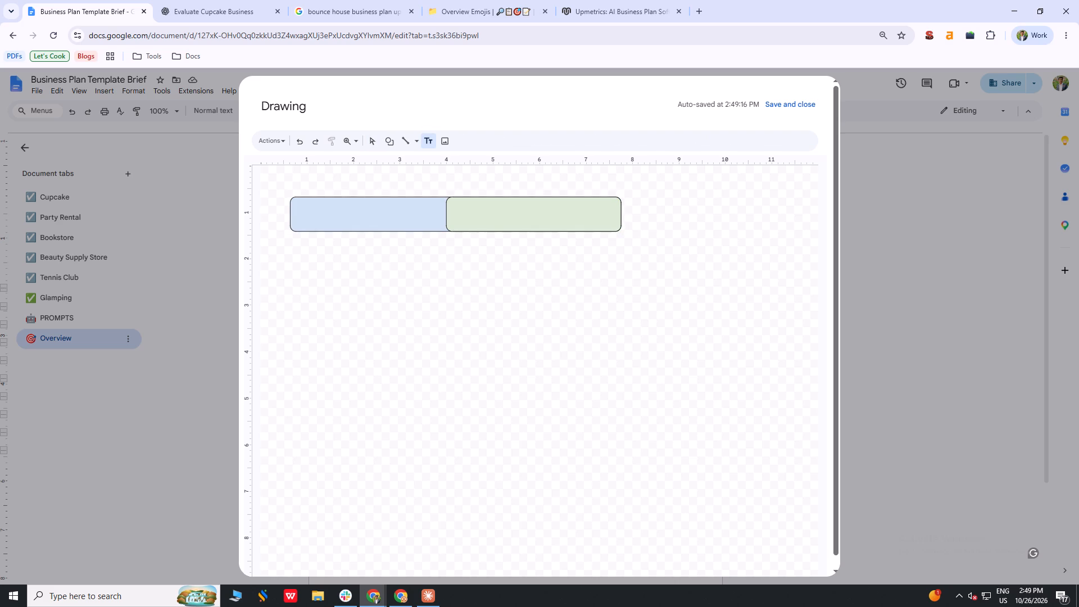
pyautogui.moveTo(296, 241); pyautogui.dragTo(433, 269)
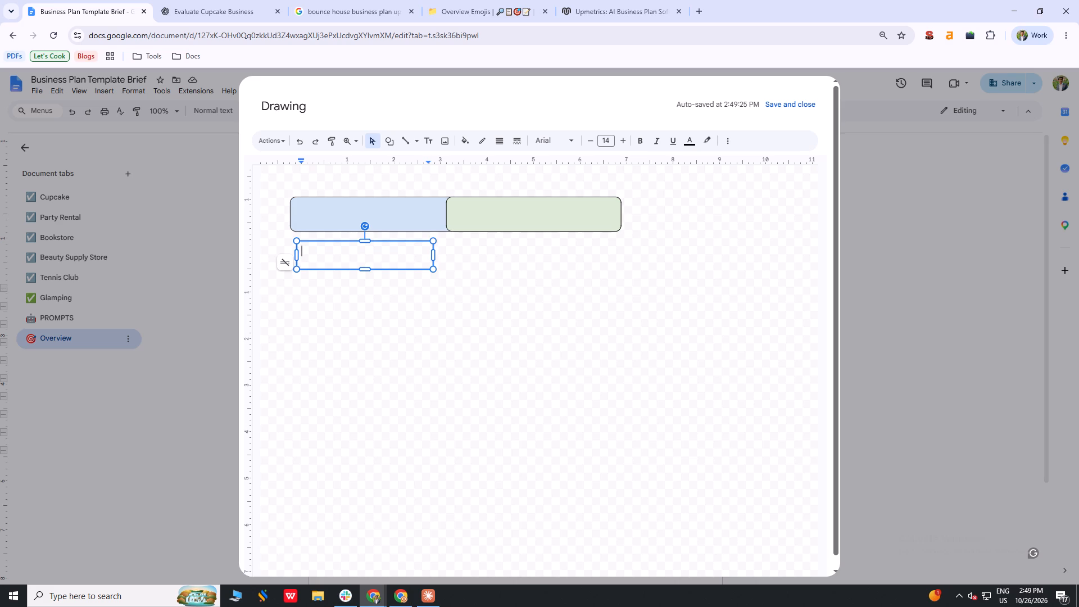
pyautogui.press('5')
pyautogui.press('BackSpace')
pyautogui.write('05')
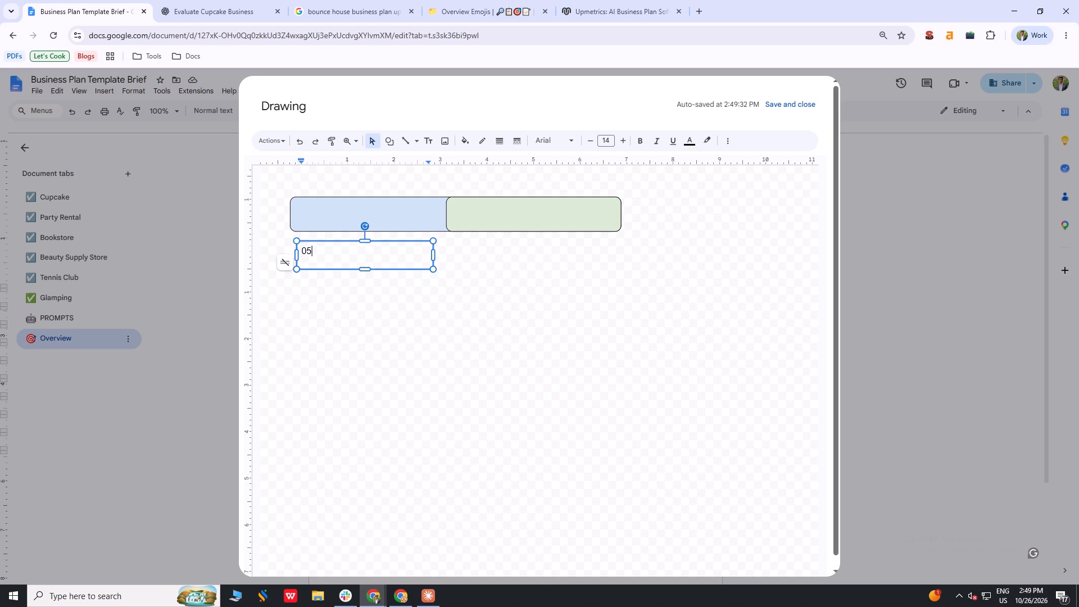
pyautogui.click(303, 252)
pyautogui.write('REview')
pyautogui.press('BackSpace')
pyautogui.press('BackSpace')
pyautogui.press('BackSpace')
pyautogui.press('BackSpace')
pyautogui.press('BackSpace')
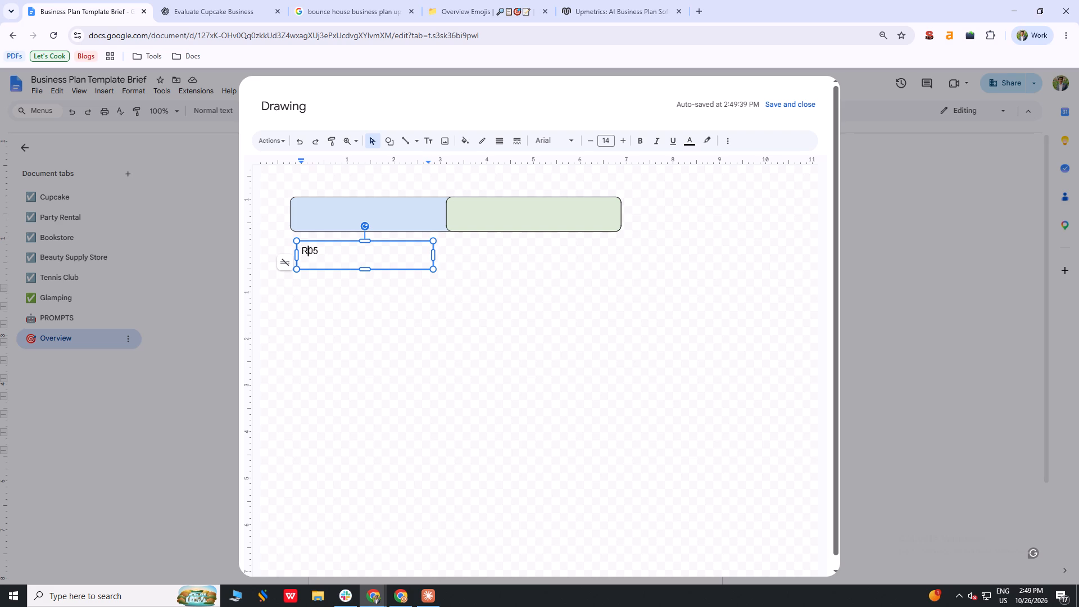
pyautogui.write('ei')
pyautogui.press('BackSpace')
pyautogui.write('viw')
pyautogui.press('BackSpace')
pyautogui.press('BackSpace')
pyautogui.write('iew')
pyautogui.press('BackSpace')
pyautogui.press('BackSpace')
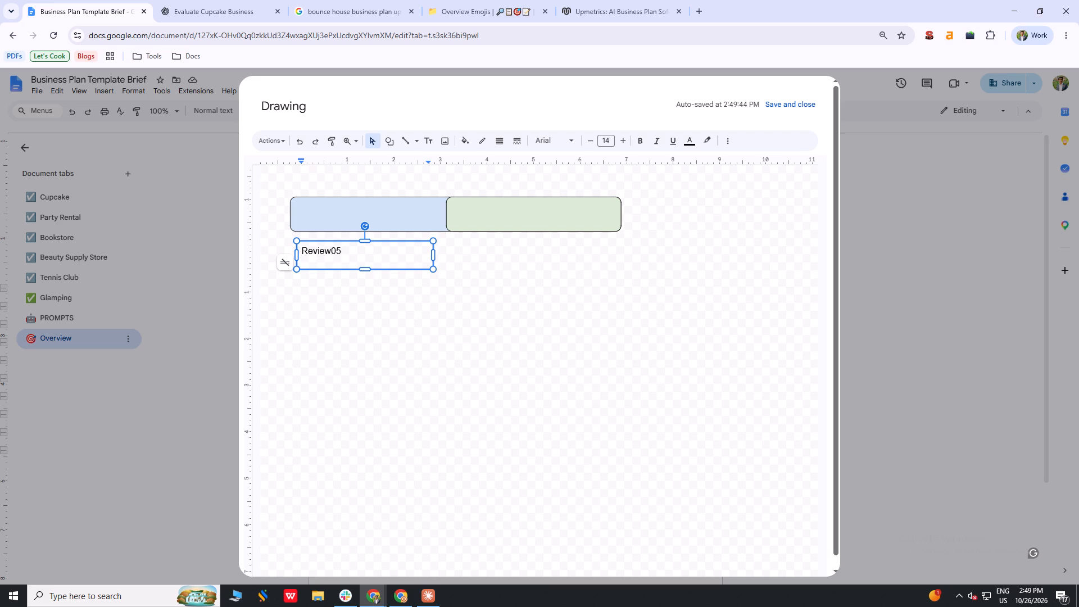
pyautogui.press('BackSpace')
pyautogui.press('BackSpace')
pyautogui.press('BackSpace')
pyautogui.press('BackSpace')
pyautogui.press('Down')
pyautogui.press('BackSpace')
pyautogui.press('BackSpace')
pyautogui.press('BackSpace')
# Enter "Total: 06" in the text box.
pyautogui.write('Tor')
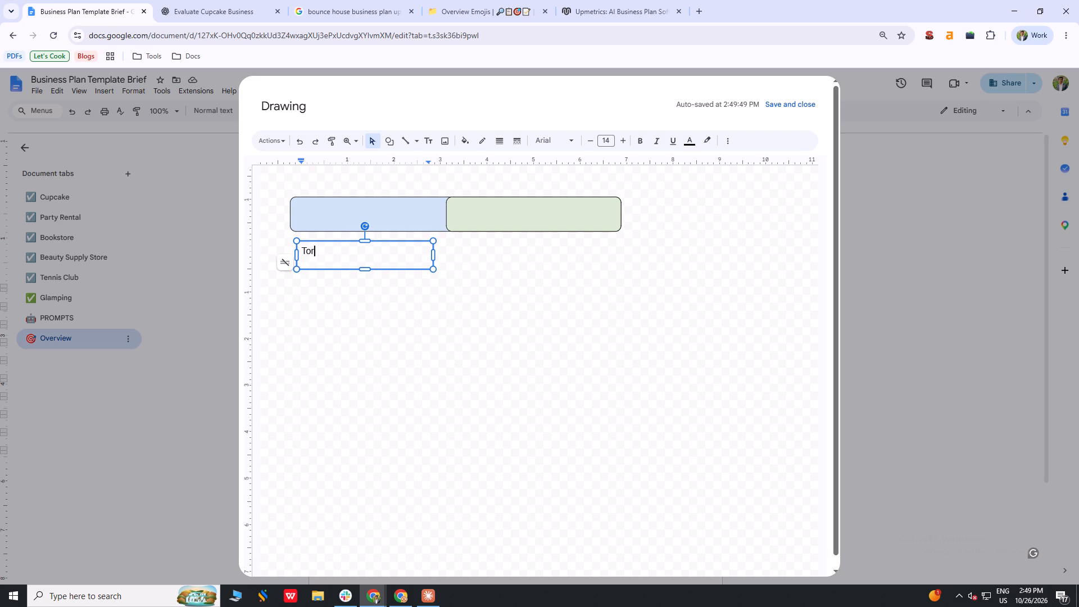
pyautogui.press('BackSpace')
pyautogui.write('tal:')
pyautogui.press('space')
pyautogui.write('06')
# Set the "Total: 06" text to the Lexend Semi Bold font.
pyautogui.hotkey('ctrl', 'a')
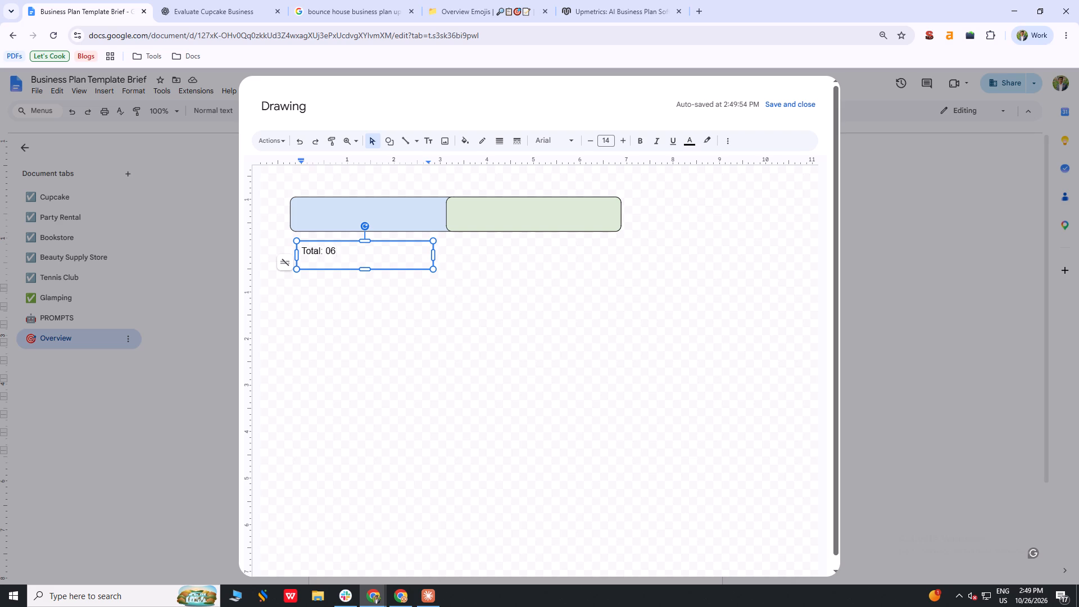
pyautogui.click(546, 141)
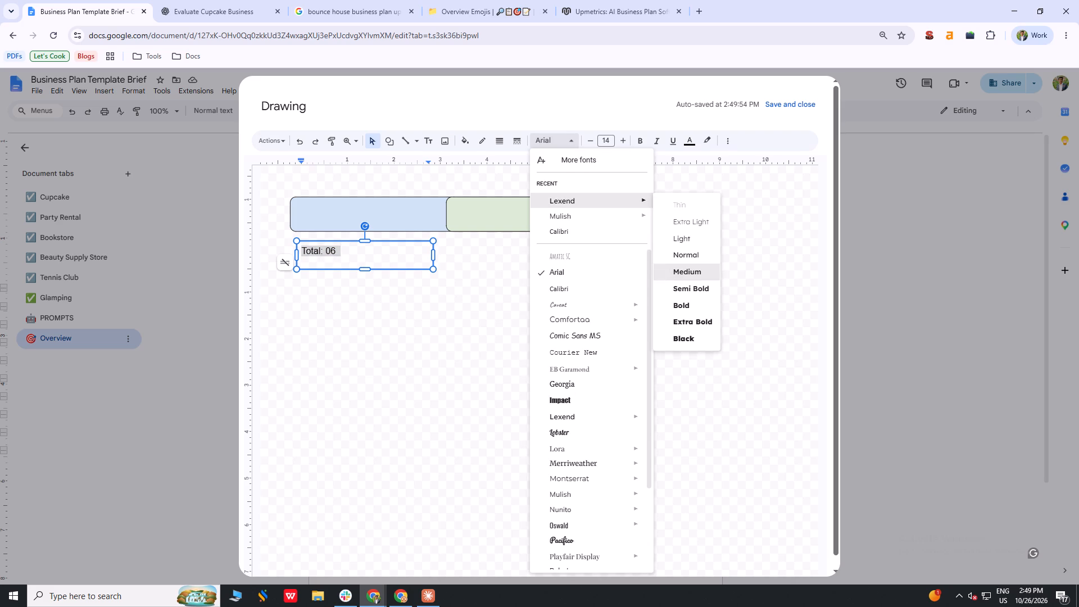
pyautogui.click(703, 285)
pyautogui.click(397, 278)
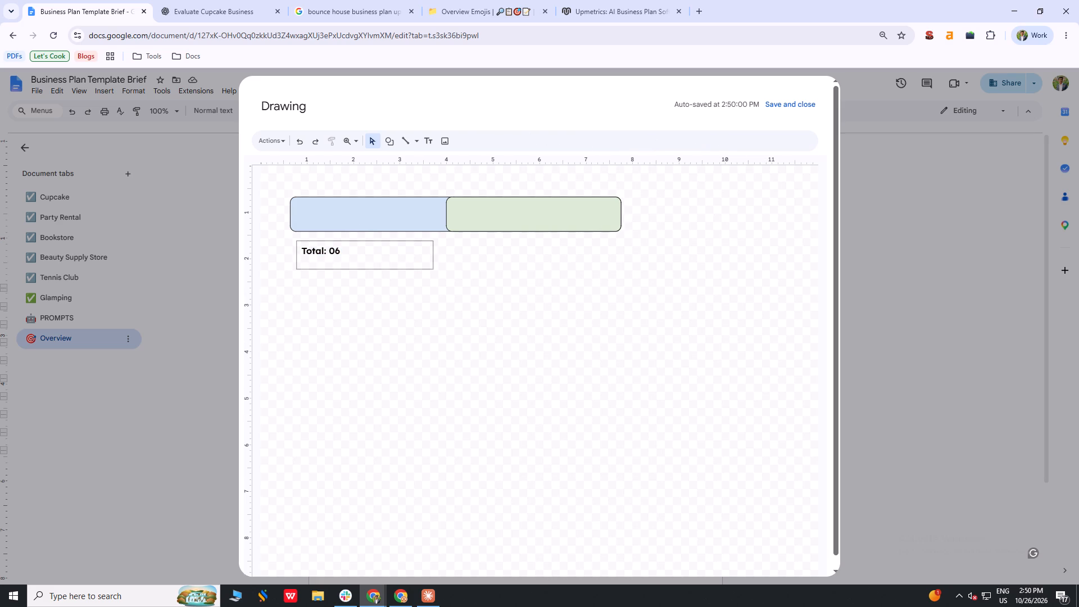
# Move the "Total: 06" text box onto the blue part of the bar and narrow it to about 1.6 in.
pyautogui.click(391, 254)
pyautogui.moveTo(388, 259); pyautogui.dragTo(388, 215)
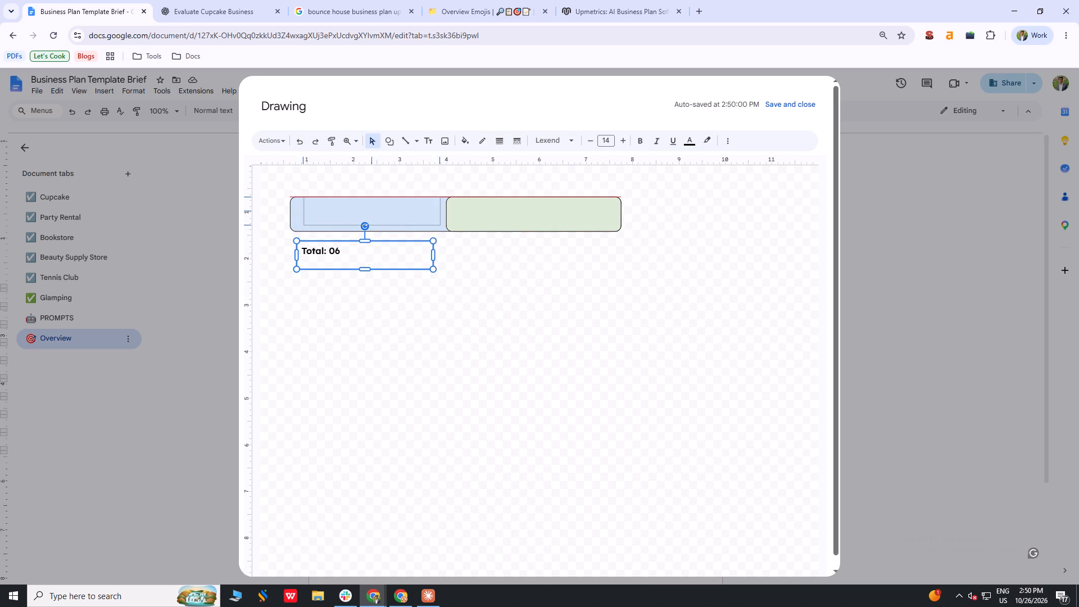
pyautogui.moveTo(388, 215); pyautogui.dragTo(388, 220)
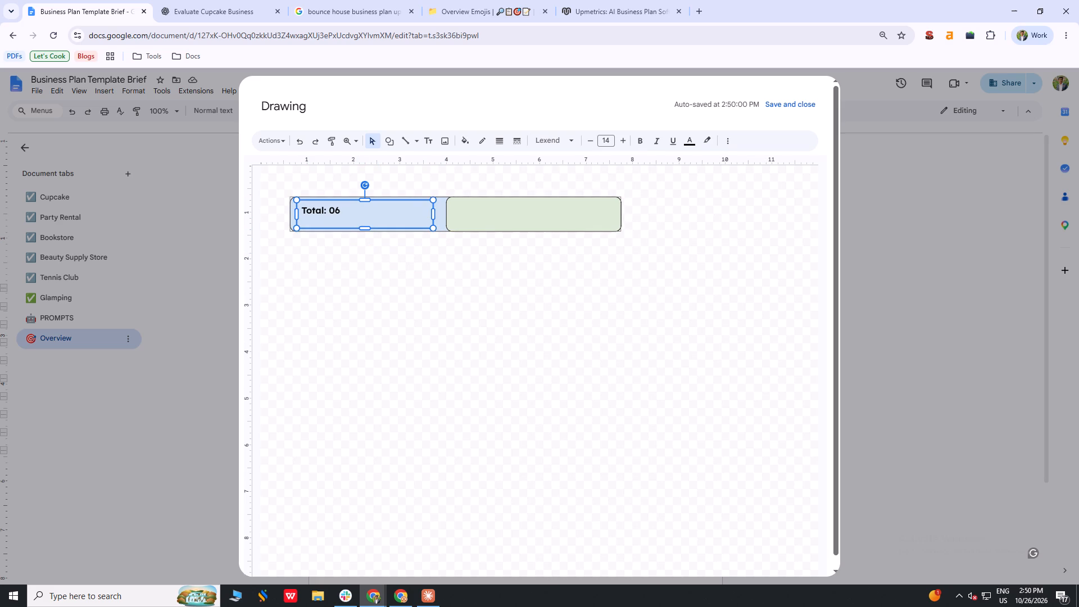
pyautogui.moveTo(433, 214); pyautogui.dragTo(370, 214)
pyautogui.click(520, 279)
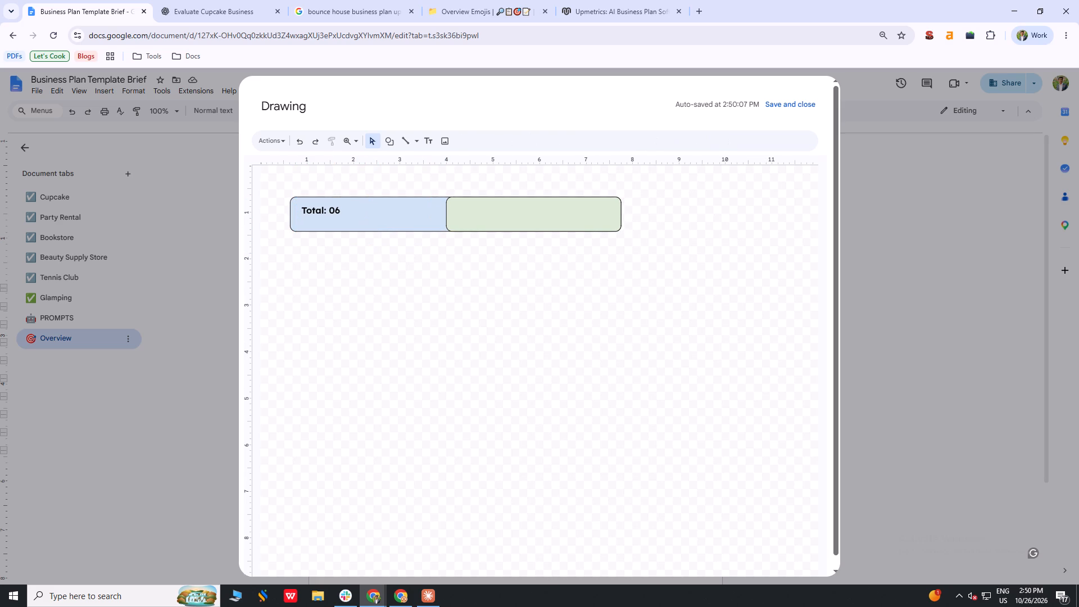
# Shift the "Total: 06" text box toward the middle of the blue part and save the drawing into the document.
pyautogui.click(334, 212)
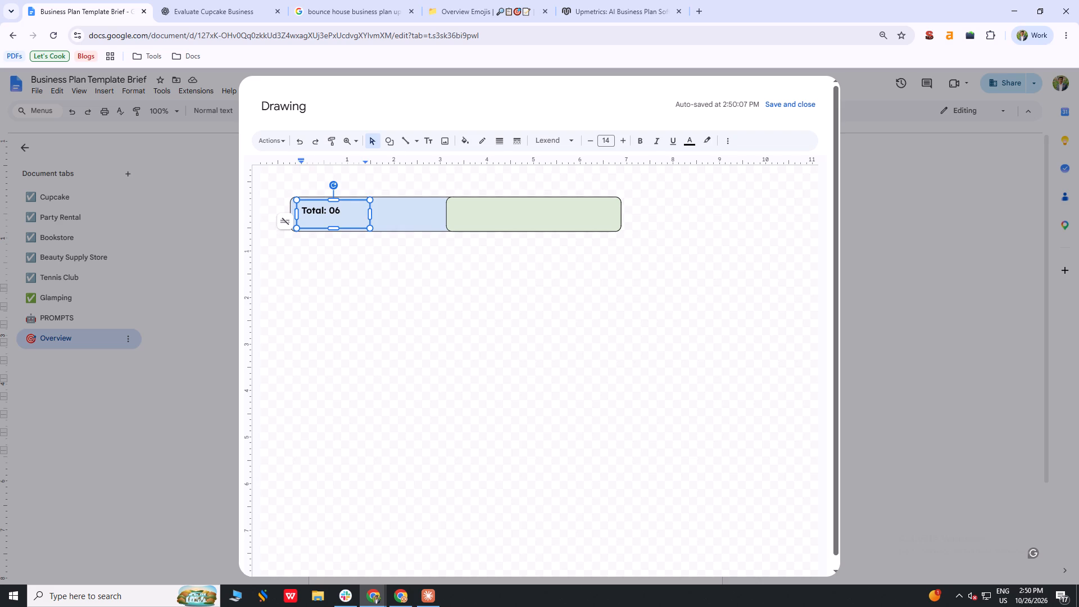
pyautogui.click(381, 295)
pyautogui.click(347, 205)
pyautogui.moveTo(348, 209); pyautogui.dragTo(371, 211)
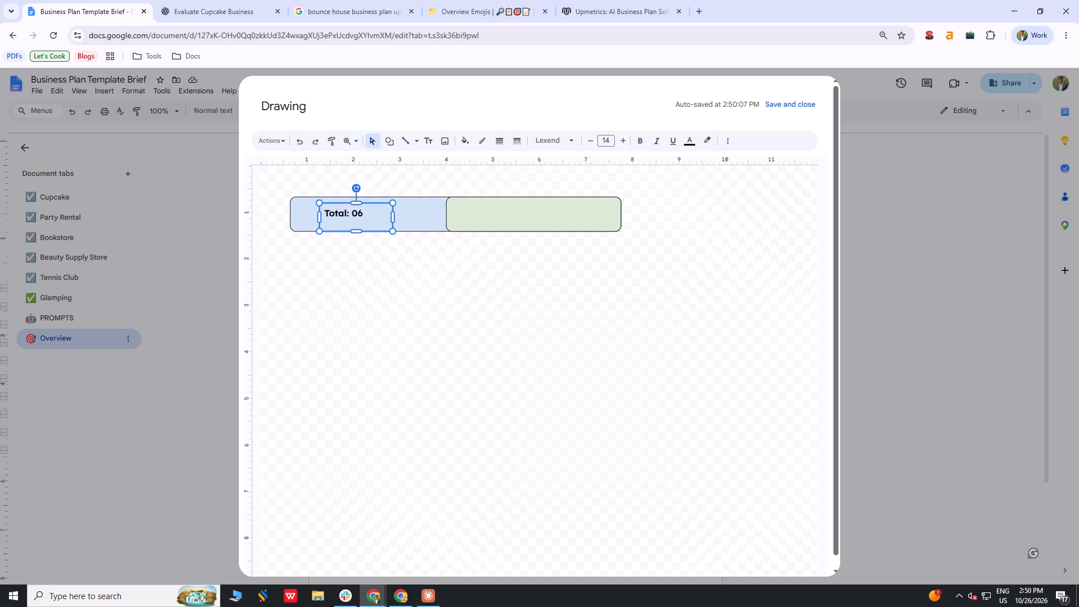
pyautogui.click(482, 297)
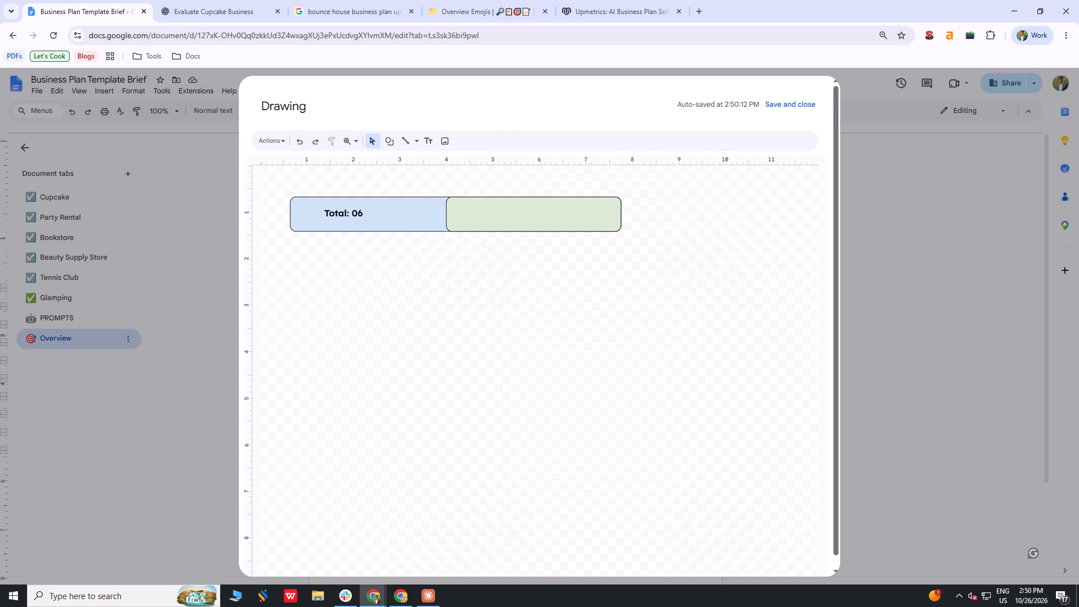
pyautogui.click(794, 107)
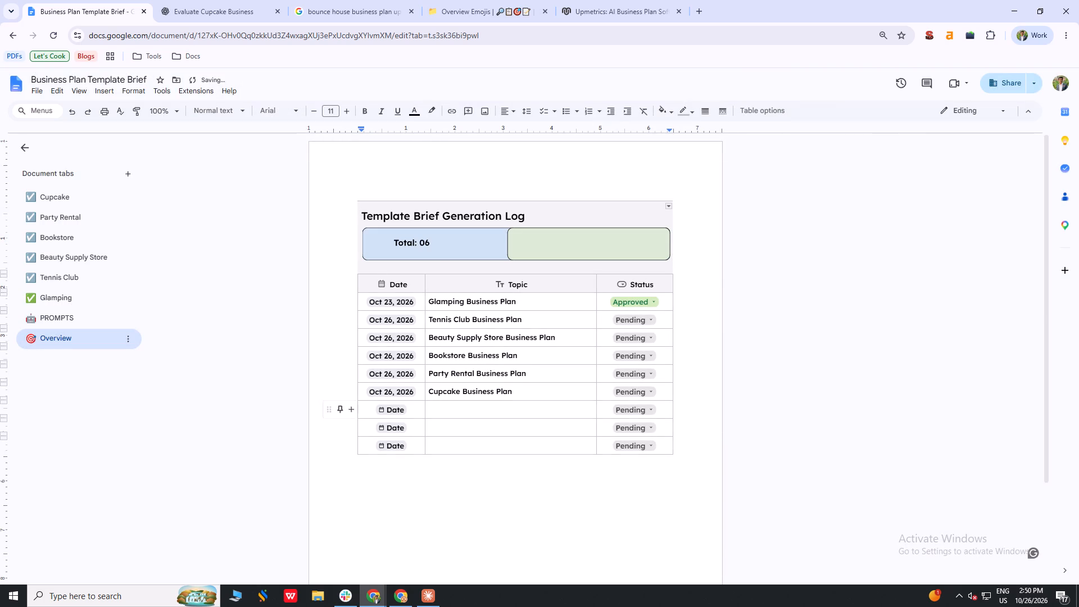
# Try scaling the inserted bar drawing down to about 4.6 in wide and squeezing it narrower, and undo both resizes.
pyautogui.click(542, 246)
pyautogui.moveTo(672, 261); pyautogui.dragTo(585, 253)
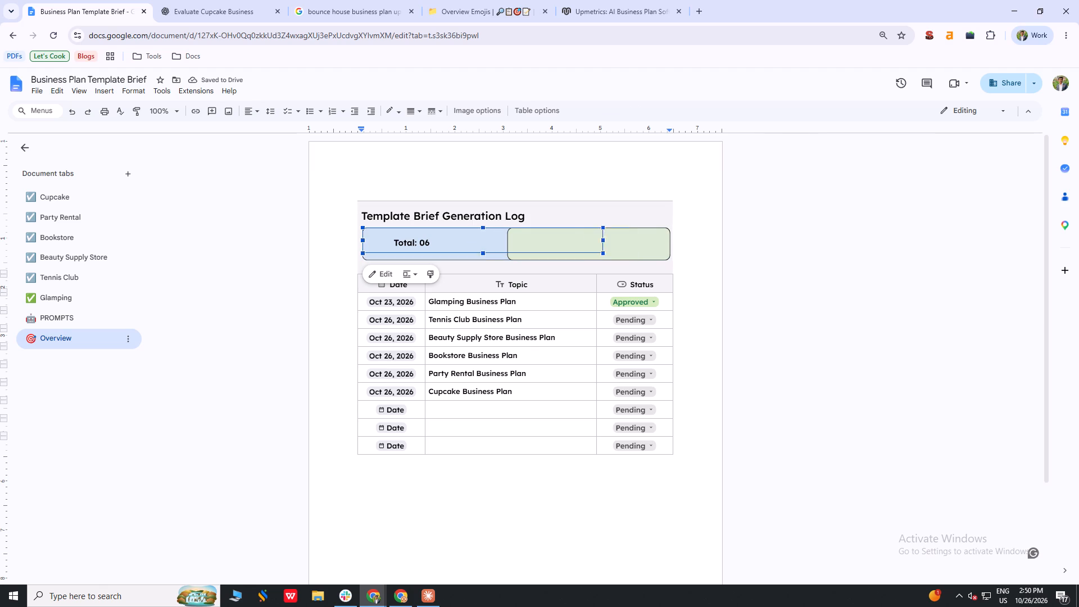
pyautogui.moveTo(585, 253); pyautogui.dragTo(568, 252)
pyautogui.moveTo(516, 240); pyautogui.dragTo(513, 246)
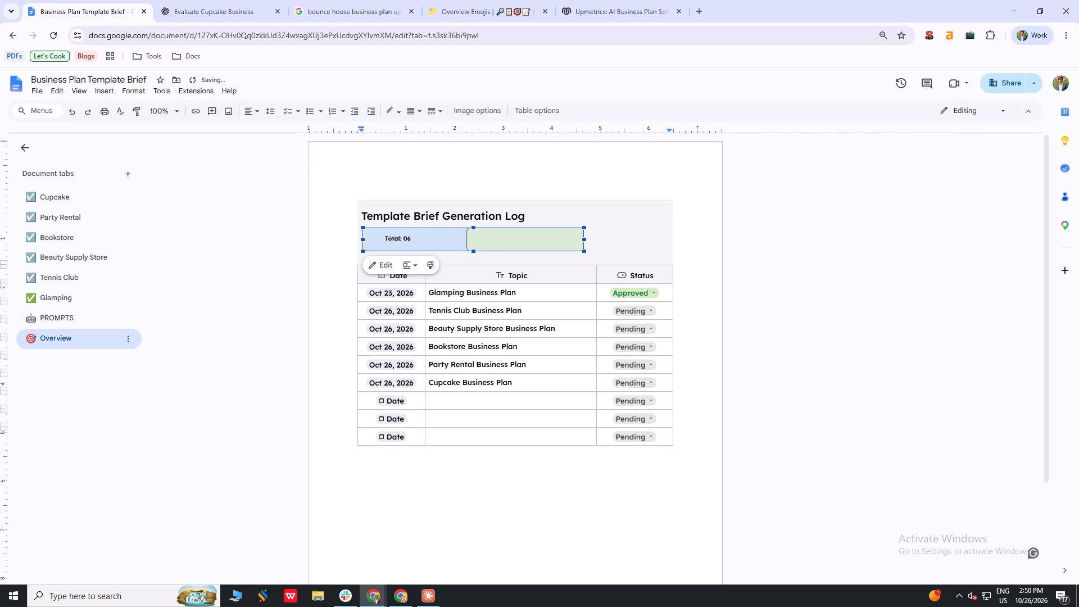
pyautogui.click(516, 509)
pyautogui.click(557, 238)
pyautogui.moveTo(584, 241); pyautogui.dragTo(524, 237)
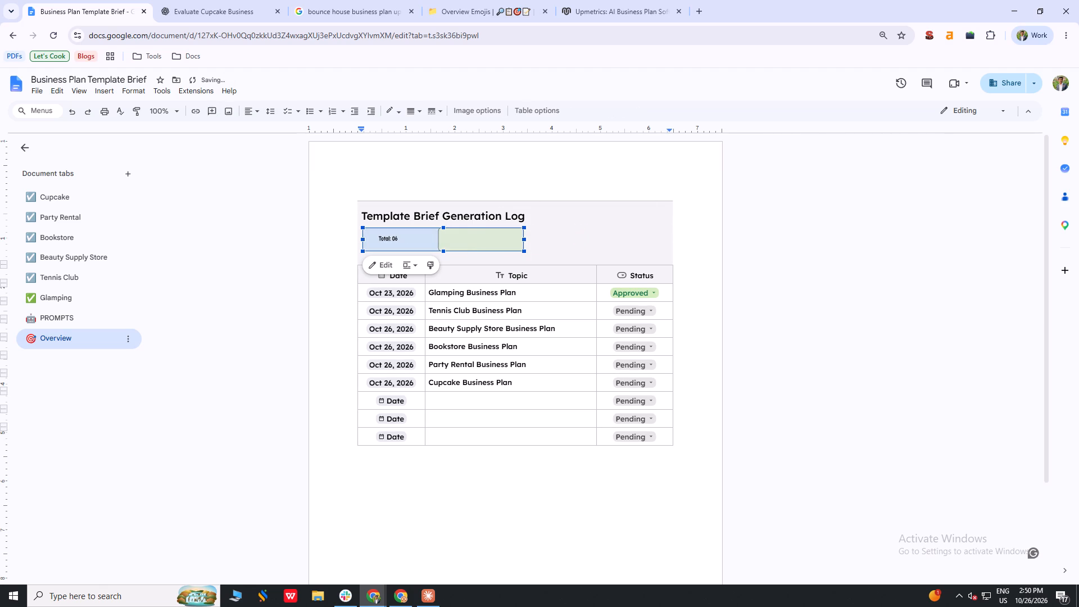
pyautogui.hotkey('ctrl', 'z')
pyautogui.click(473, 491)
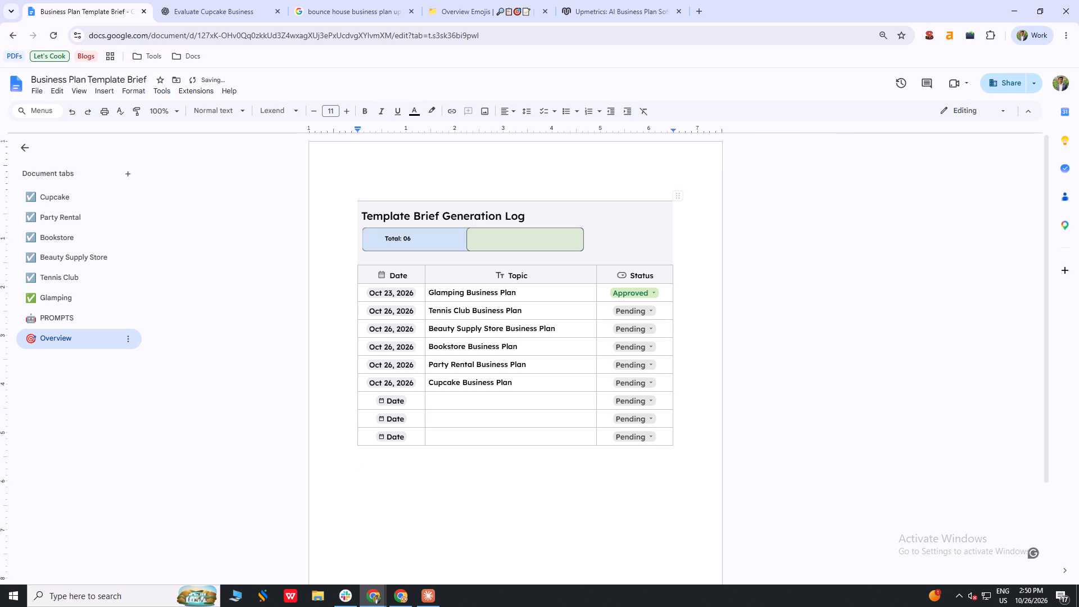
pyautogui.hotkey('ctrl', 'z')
# Reopen the summary bar drawing beneath the table title for editing.
pyautogui.rightClick(516, 237)
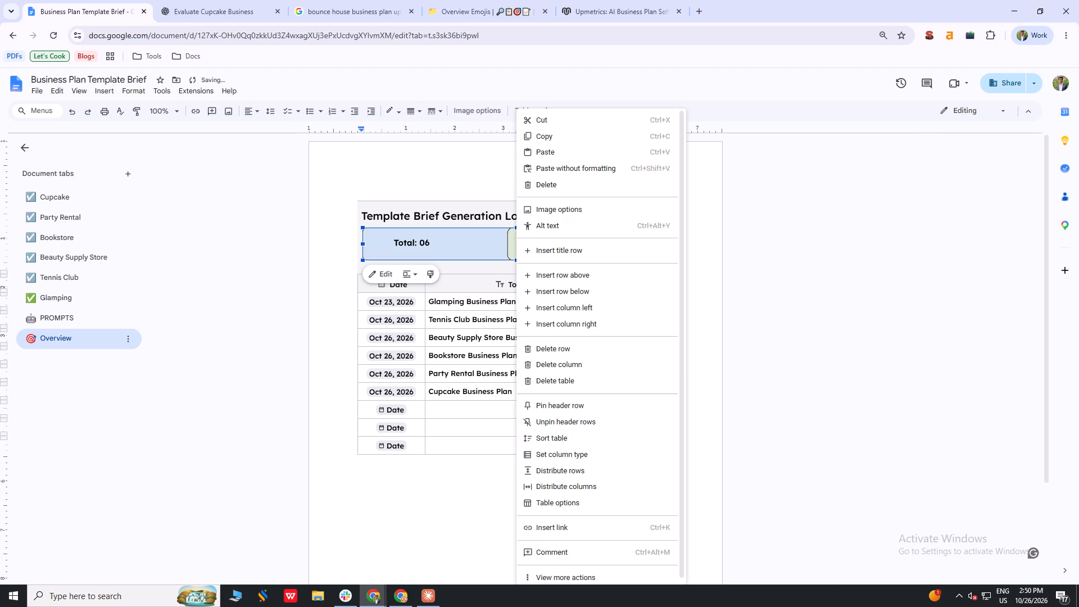
pyautogui.click(406, 247)
pyautogui.click(382, 277)
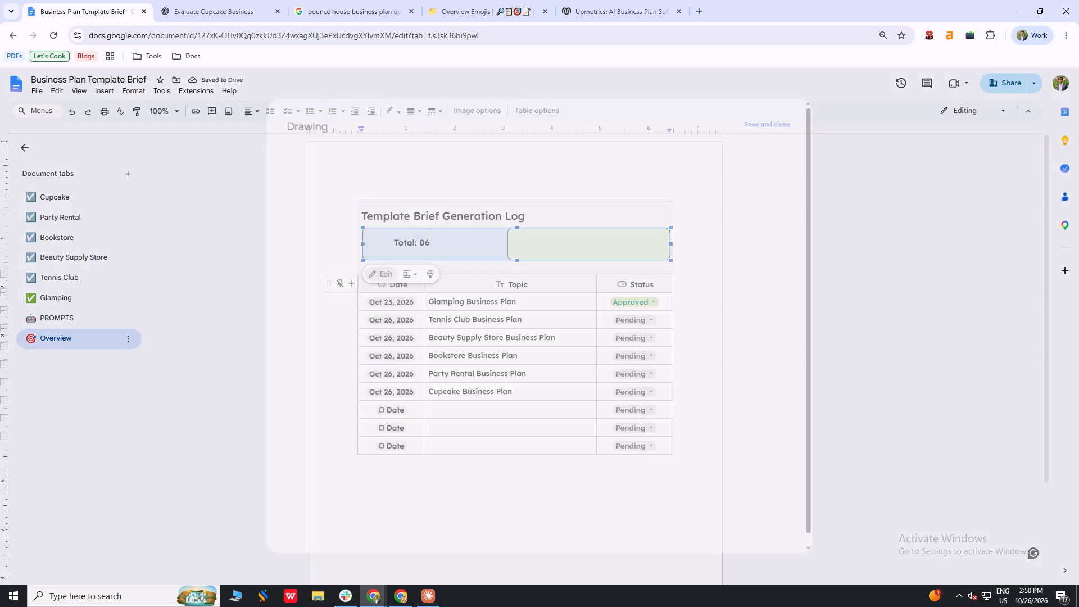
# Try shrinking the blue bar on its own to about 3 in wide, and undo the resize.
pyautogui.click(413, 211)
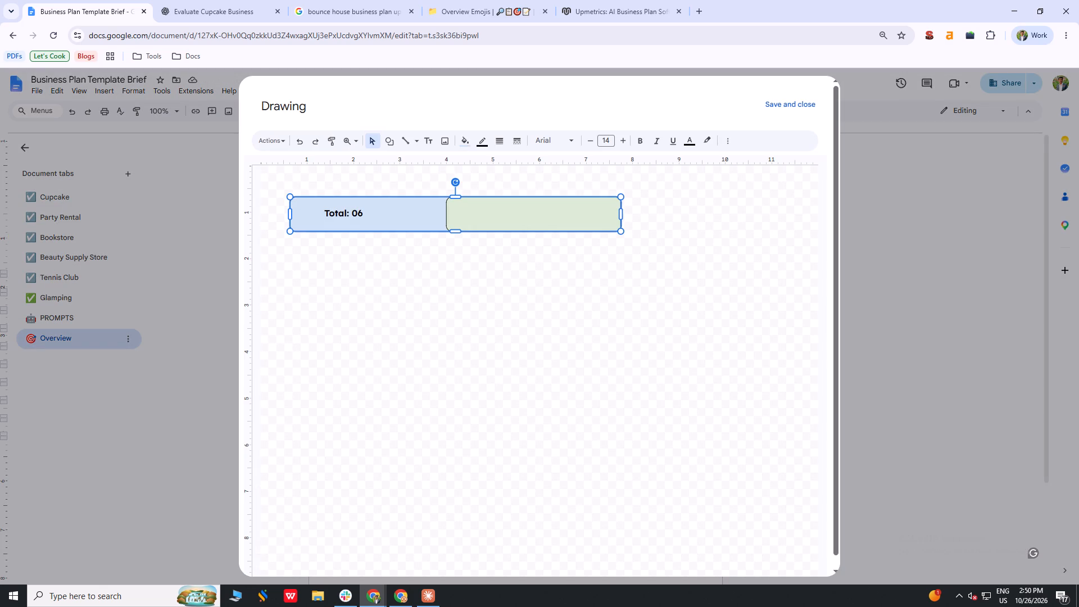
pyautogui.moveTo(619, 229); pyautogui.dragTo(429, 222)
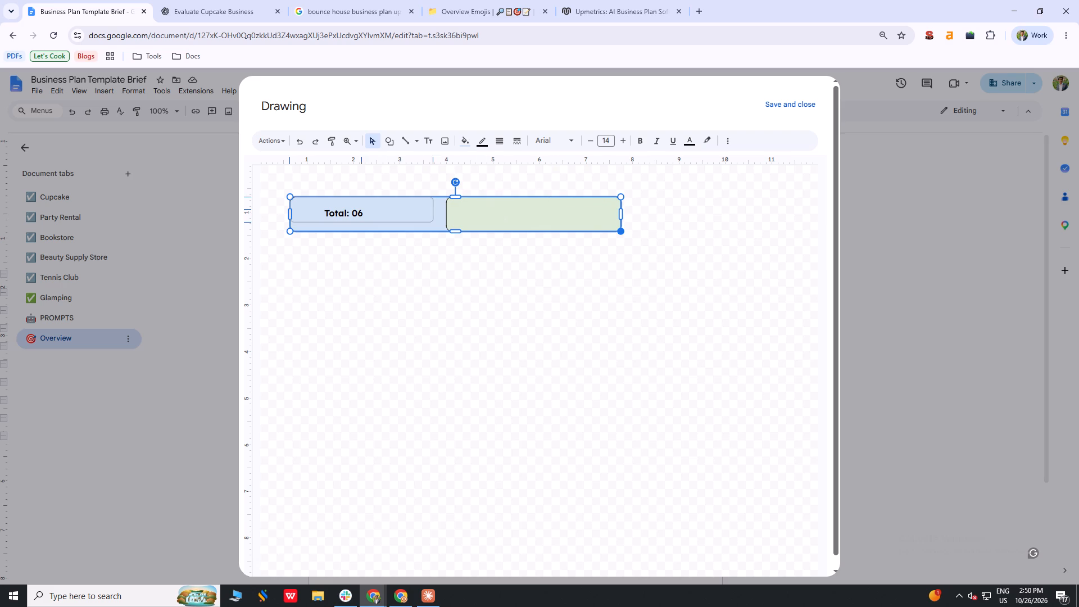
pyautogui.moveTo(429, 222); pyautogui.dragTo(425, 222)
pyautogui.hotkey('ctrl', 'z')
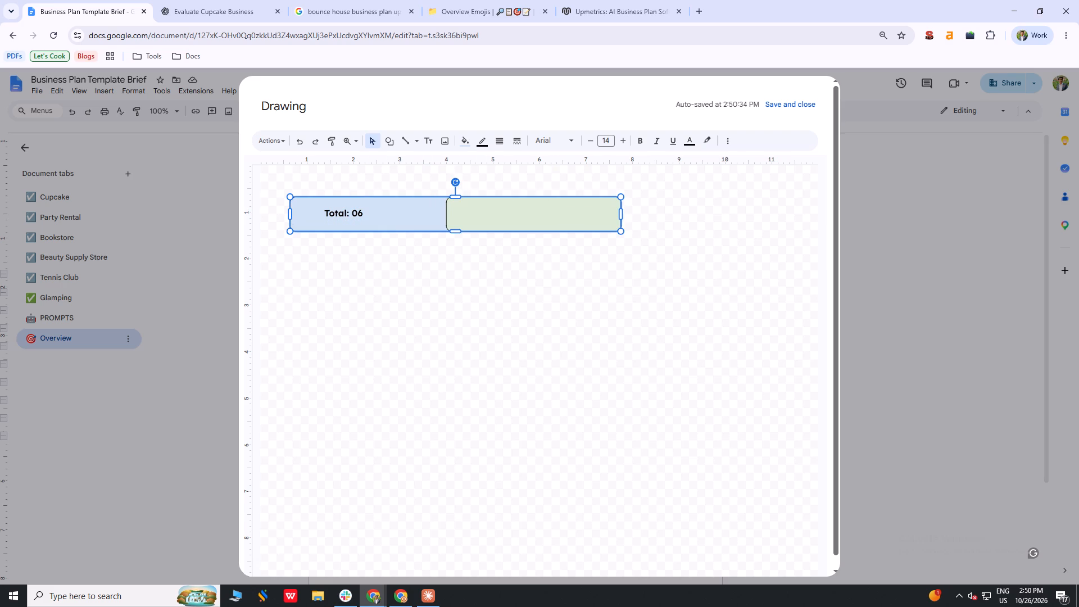
# Group the blue and green bars together.
pyautogui.keyDown('ctrl'); pyautogui.click(509, 220); pyautogui.keyUp('ctrl')
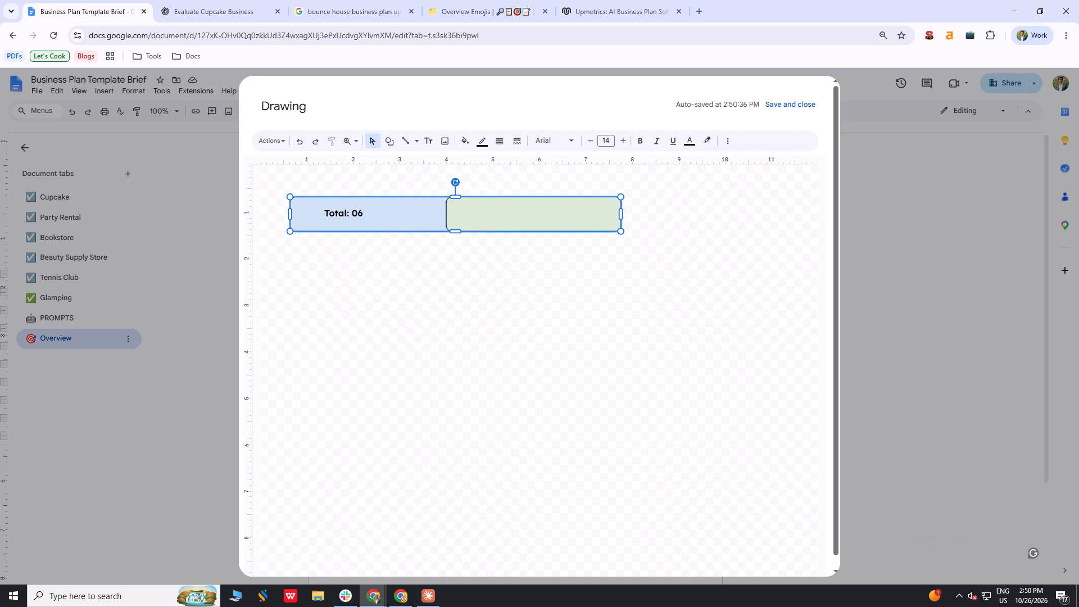
pyautogui.rightClick(498, 219)
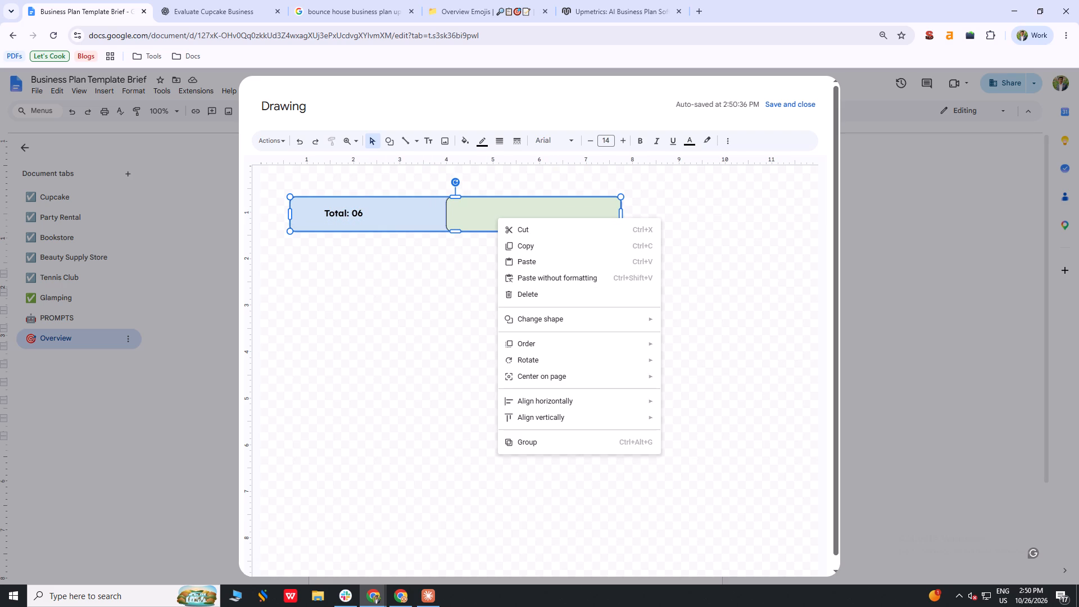
pyautogui.click(529, 445)
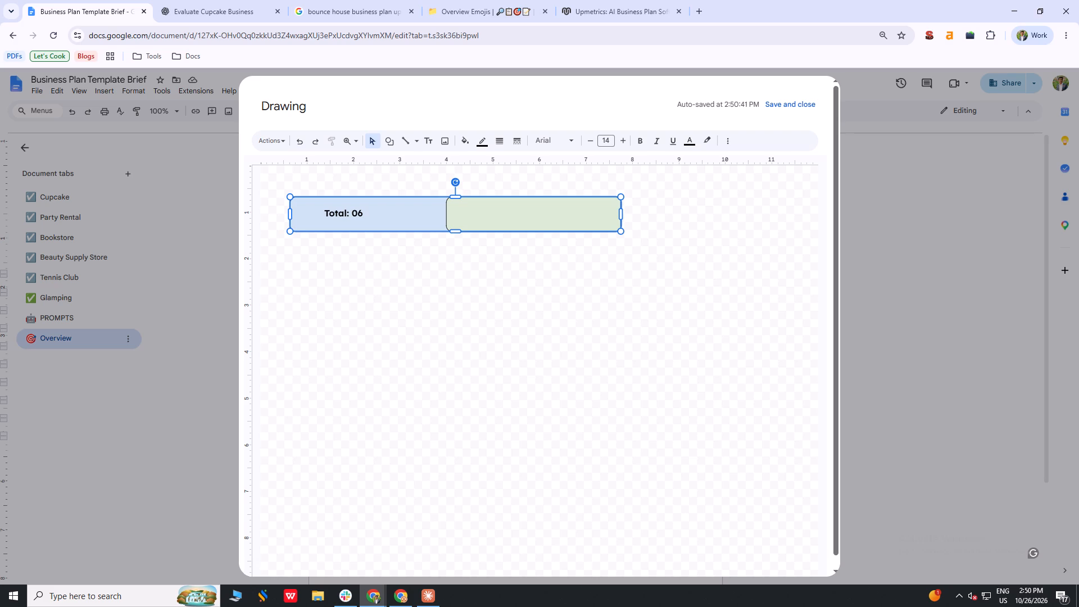
# Scale the grouped blue-and-green bar down to about 4.4 in wide and 0.5 in tall.
pyautogui.moveTo(618, 230); pyautogui.dragTo(488, 229)
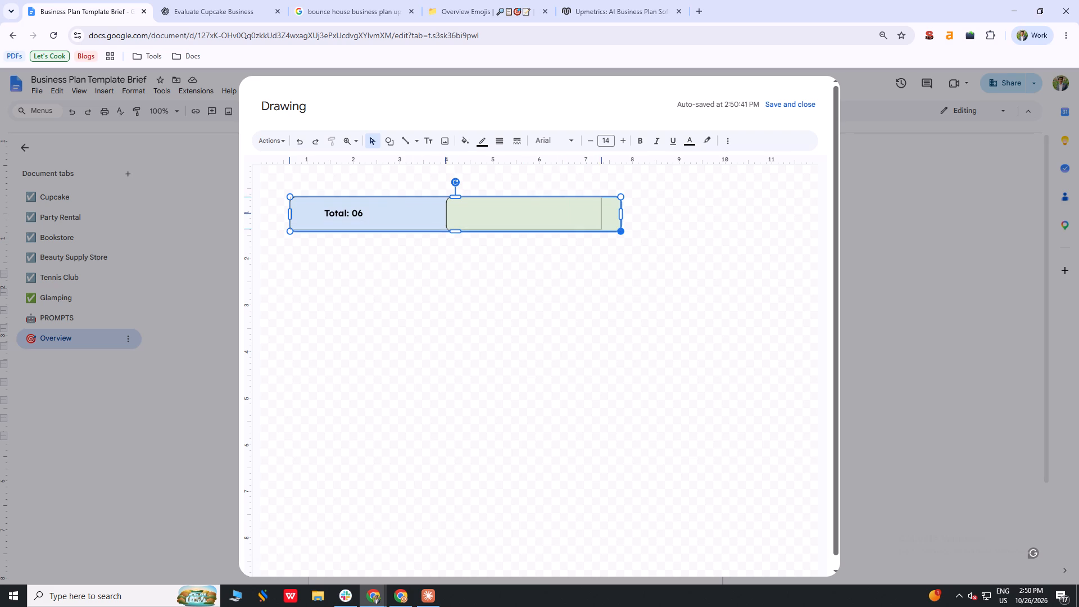
pyautogui.moveTo(488, 229); pyautogui.dragTo(487, 218)
pyautogui.click(460, 288)
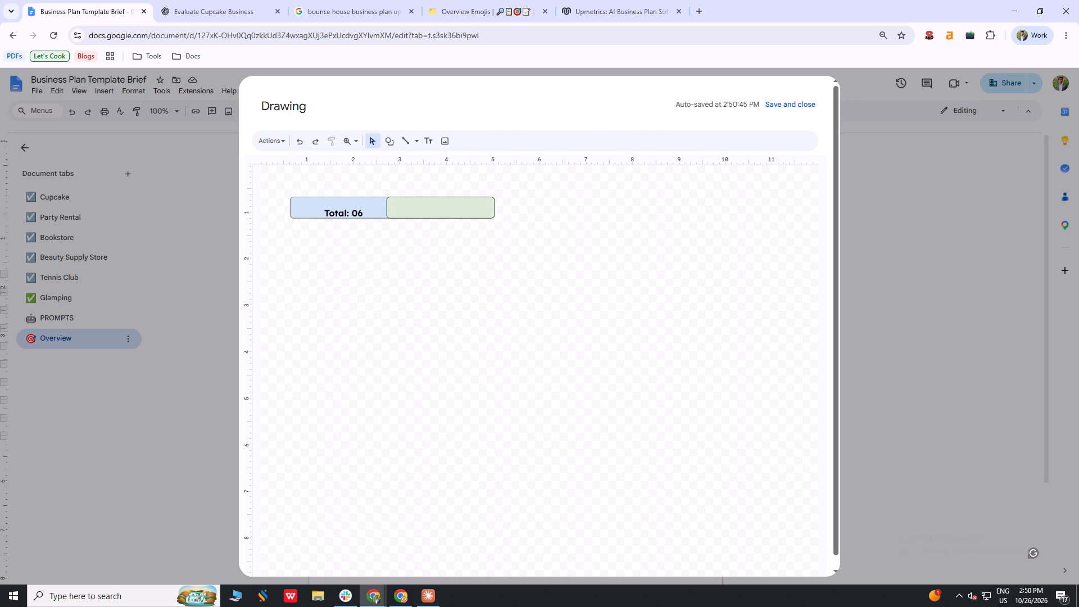
# Reposition the "Total: 06" text box so its text is centred in the smaller blue part.
pyautogui.click(366, 219)
pyautogui.moveTo(368, 219); pyautogui.dragTo(365, 212)
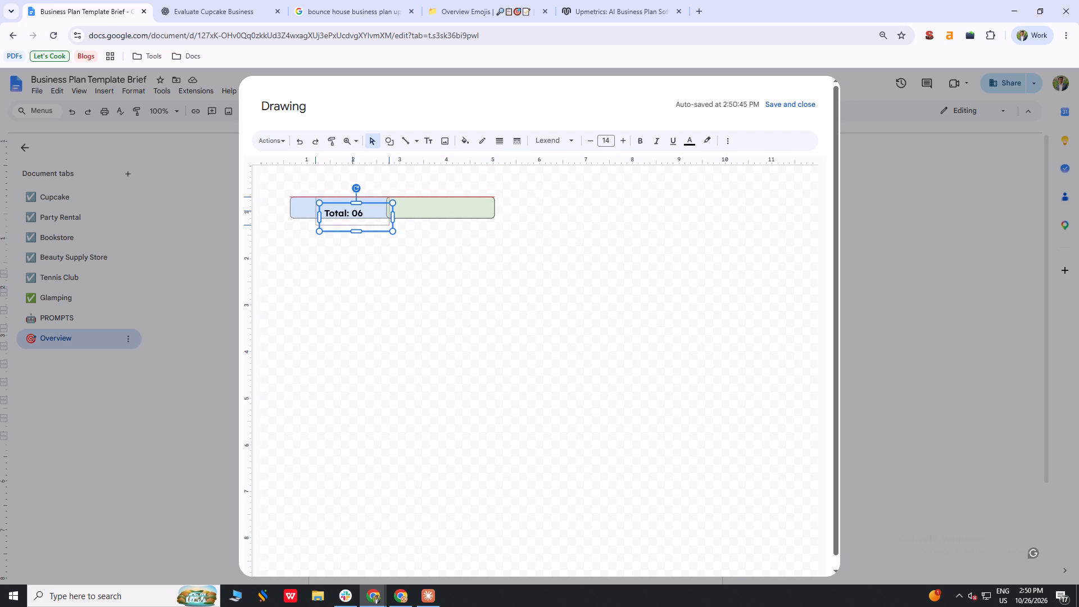
pyautogui.moveTo(365, 212); pyautogui.dragTo(362, 211)
pyautogui.click(480, 271)
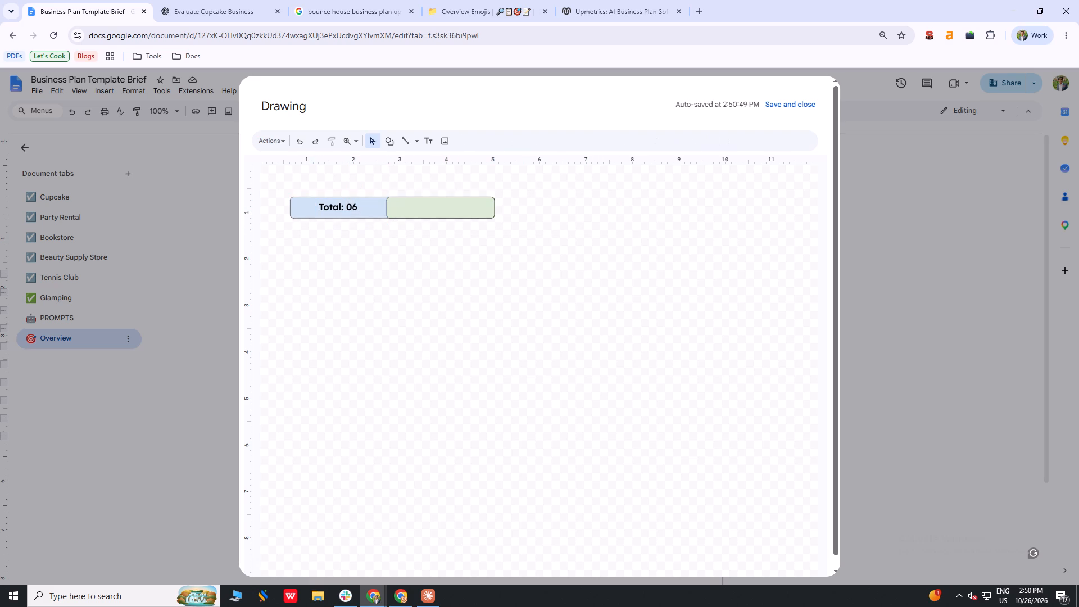
pyautogui.click(356, 208)
pyautogui.click(445, 256)
# Duplicate the "Total: 06" text box and place the copy on the green part, level with the original.
pyautogui.click(368, 207)
pyautogui.hotkey('ctrl', 'd')
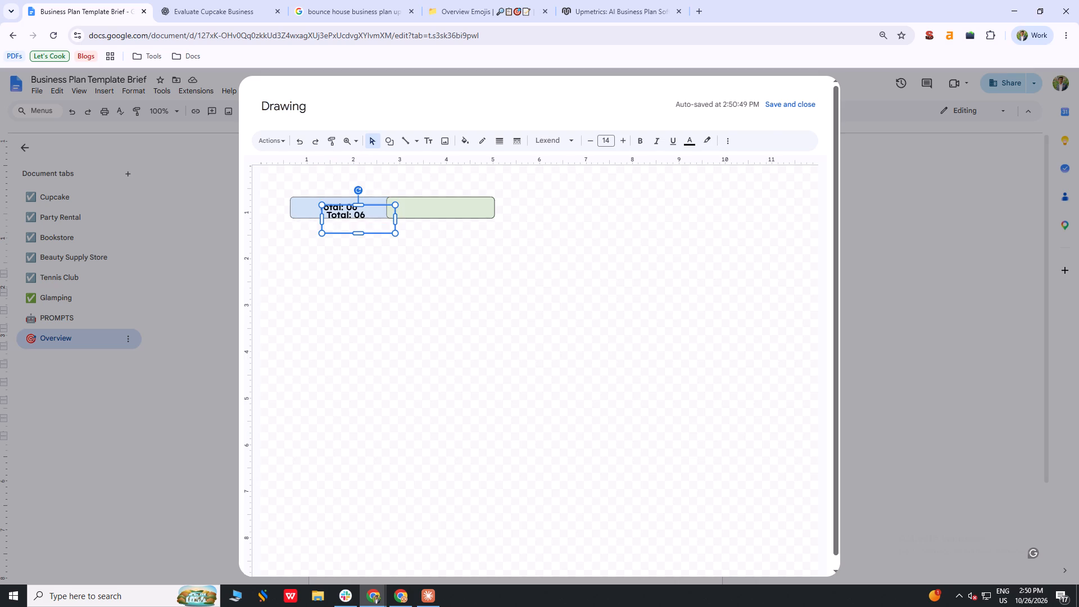
pyautogui.moveTo(375, 223); pyautogui.dragTo(465, 212)
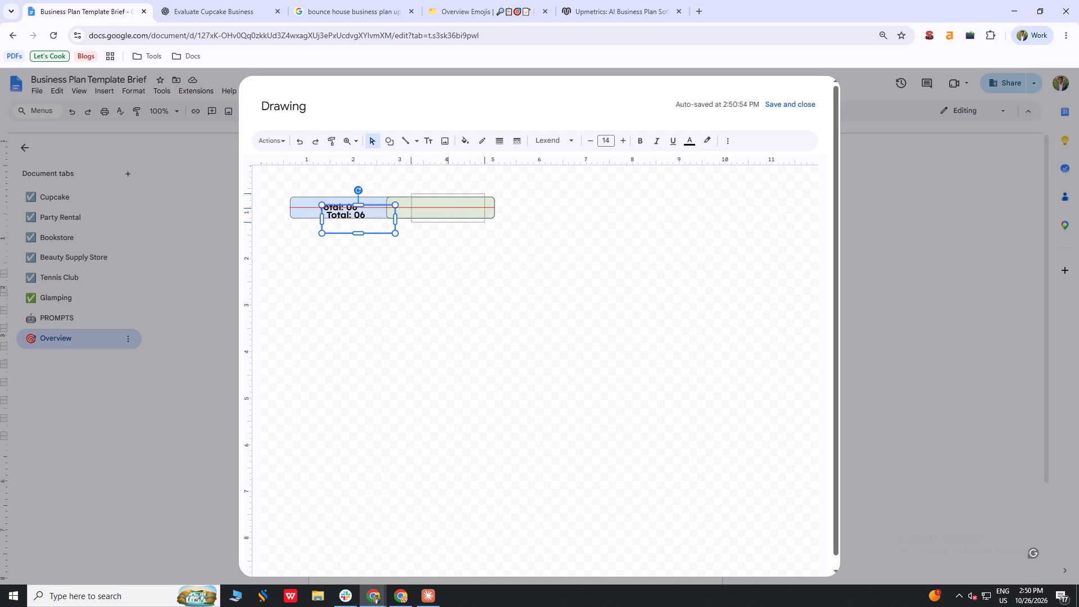
pyautogui.moveTo(465, 212); pyautogui.dragTo(457, 212)
pyautogui.moveTo(449, 212); pyautogui.dragTo(458, 214)
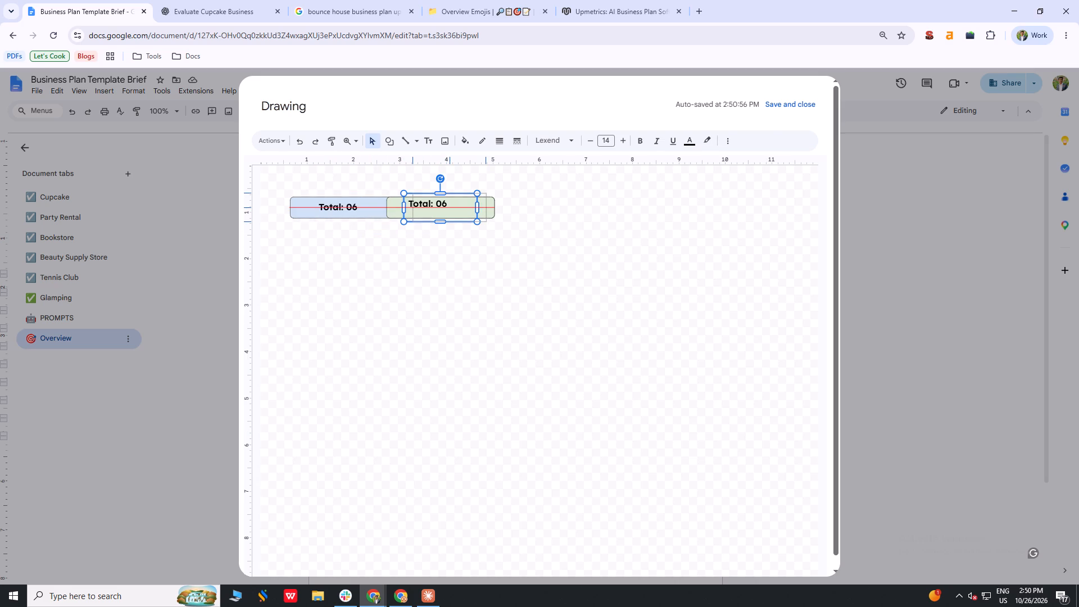
pyautogui.moveTo(458, 214); pyautogui.dragTo(458, 216)
# Change the text in the copy on the green part to "Approved: 01".
pyautogui.doubleClick(428, 206)
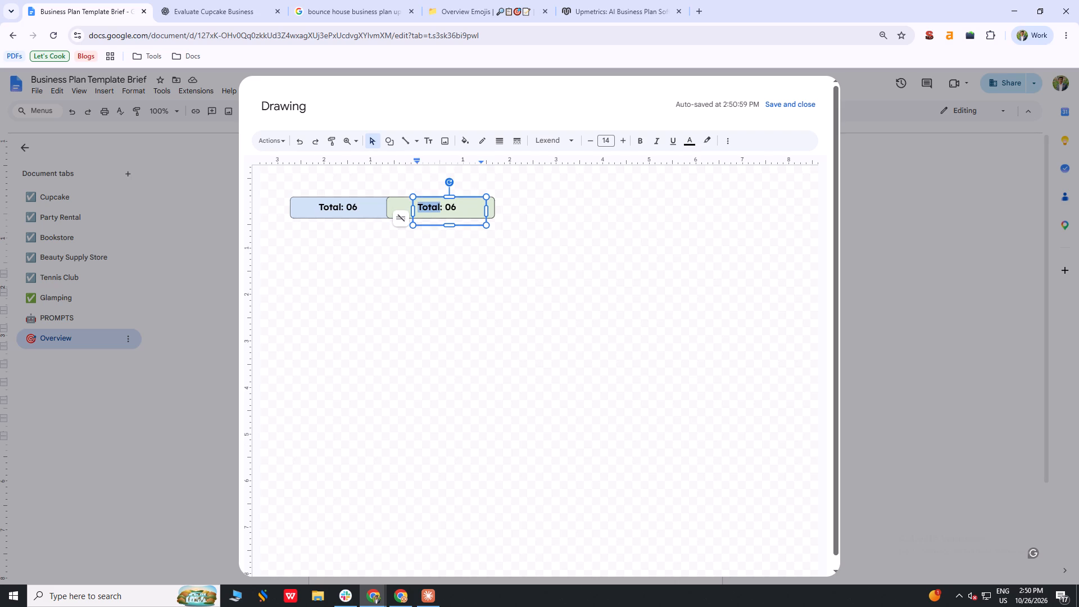
pyautogui.write('Approved')
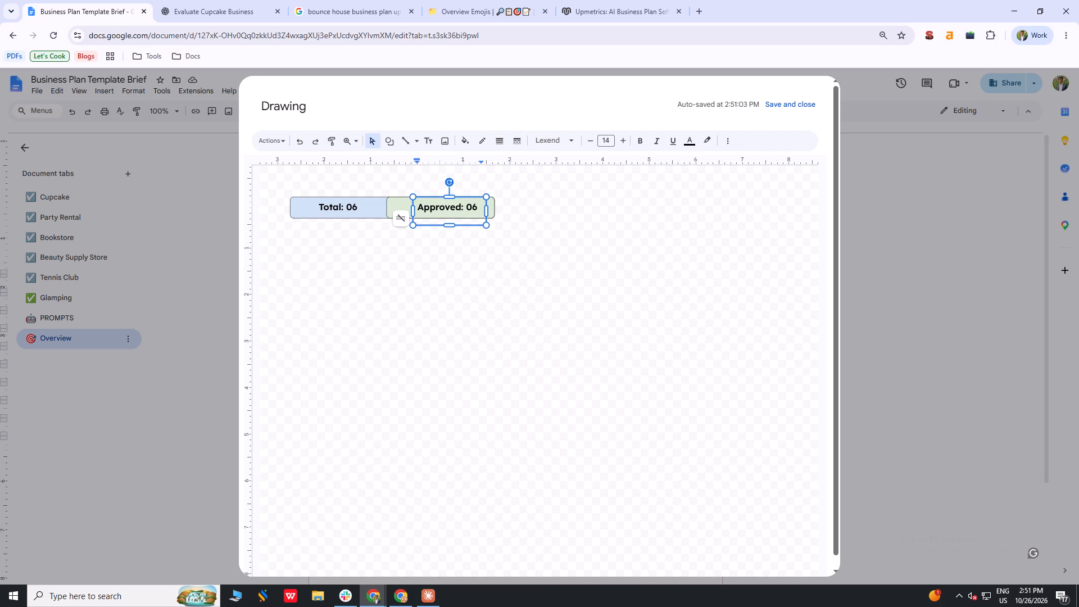
pyautogui.press('Right')
pyautogui.press('Right')
pyautogui.press('Right')
pyautogui.press('Right')
pyautogui.press('BackSpace')
pyautogui.press('1')
pyautogui.click(499, 349)
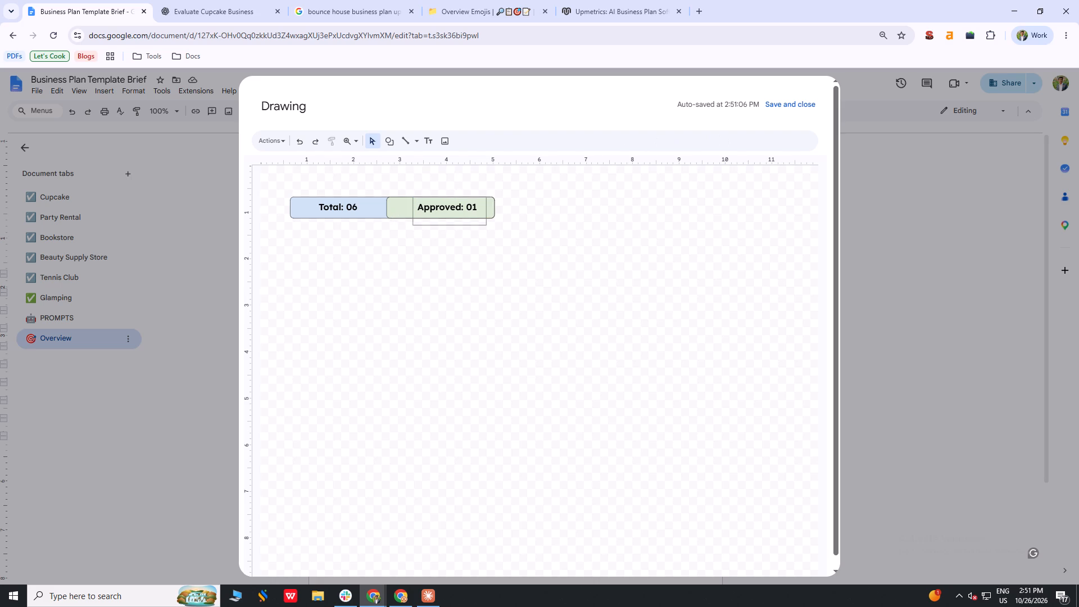
# Centre the "Approved: 01" text box within the green part of the bar, then save and close the drawing.
pyautogui.click(520, 238)
pyautogui.click(472, 212)
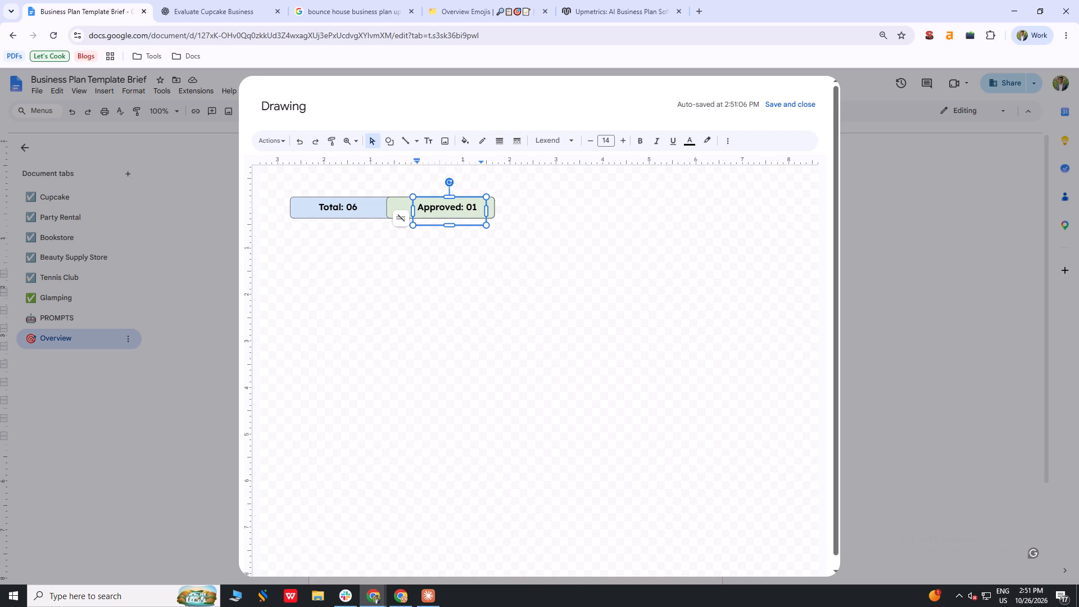
pyautogui.click(480, 262)
pyautogui.click(441, 213)
pyautogui.moveTo(446, 209); pyautogui.dragTo(436, 209)
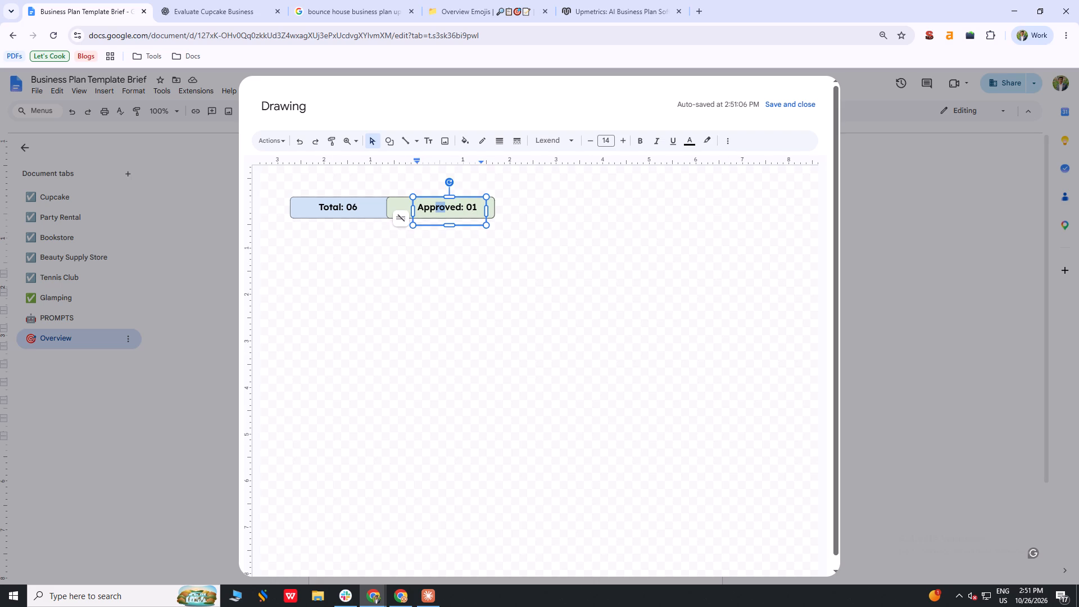
pyautogui.moveTo(475, 225); pyautogui.dragTo(465, 223)
pyautogui.click(463, 223)
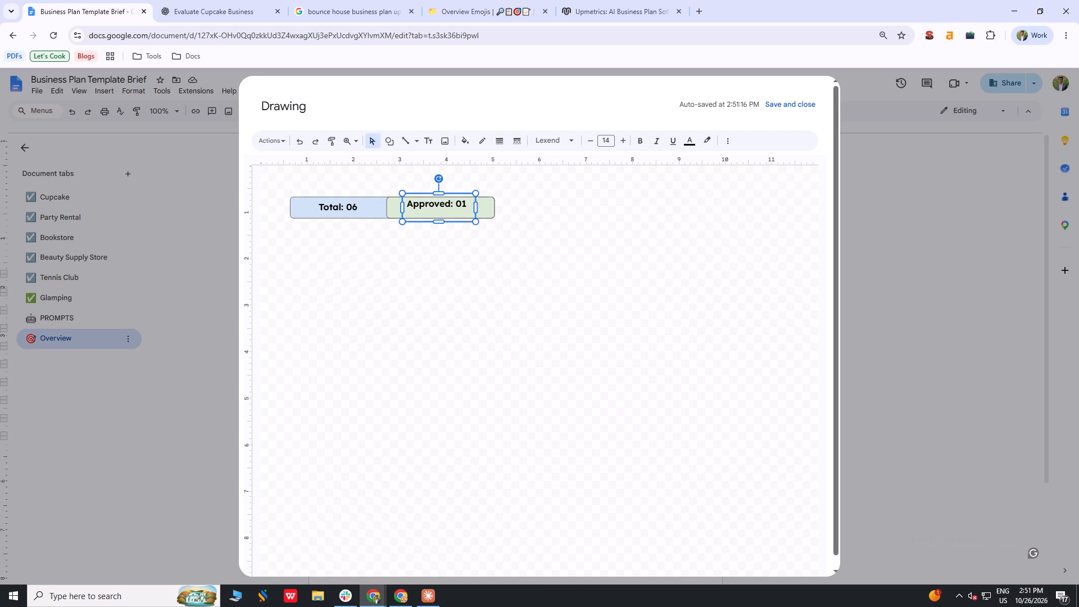
pyautogui.click(540, 246)
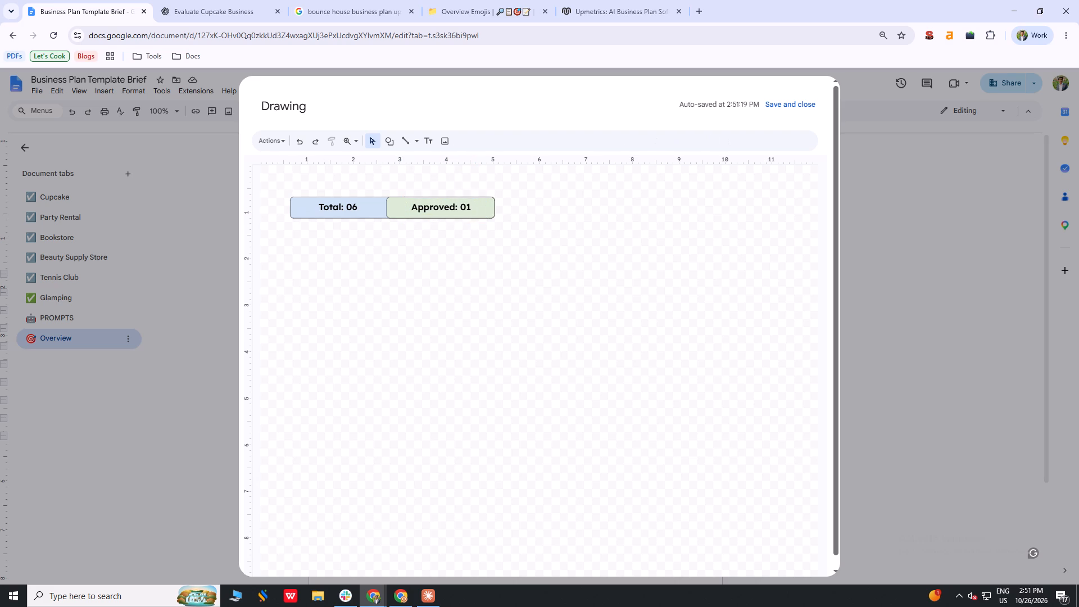
pyautogui.click(795, 102)
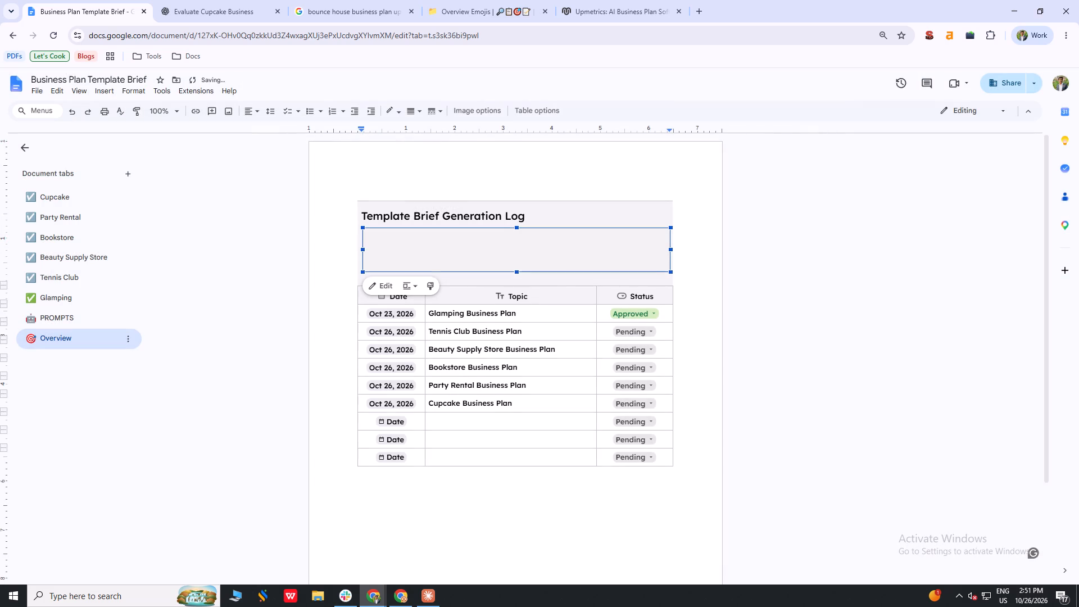
# Scale the summary bar drawing under the "Template Brief Generation Log" title down to about 3 in wide.
pyautogui.moveTo(669, 273); pyautogui.dragTo(668, 270)
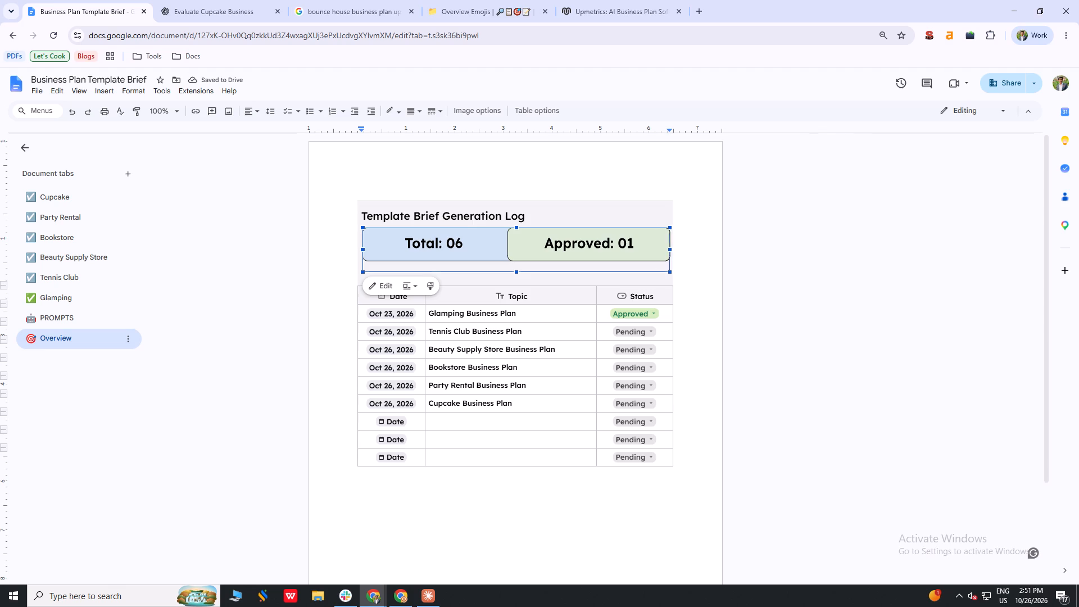
pyautogui.moveTo(668, 270); pyautogui.dragTo(565, 257)
pyautogui.moveTo(565, 255); pyautogui.dragTo(565, 253)
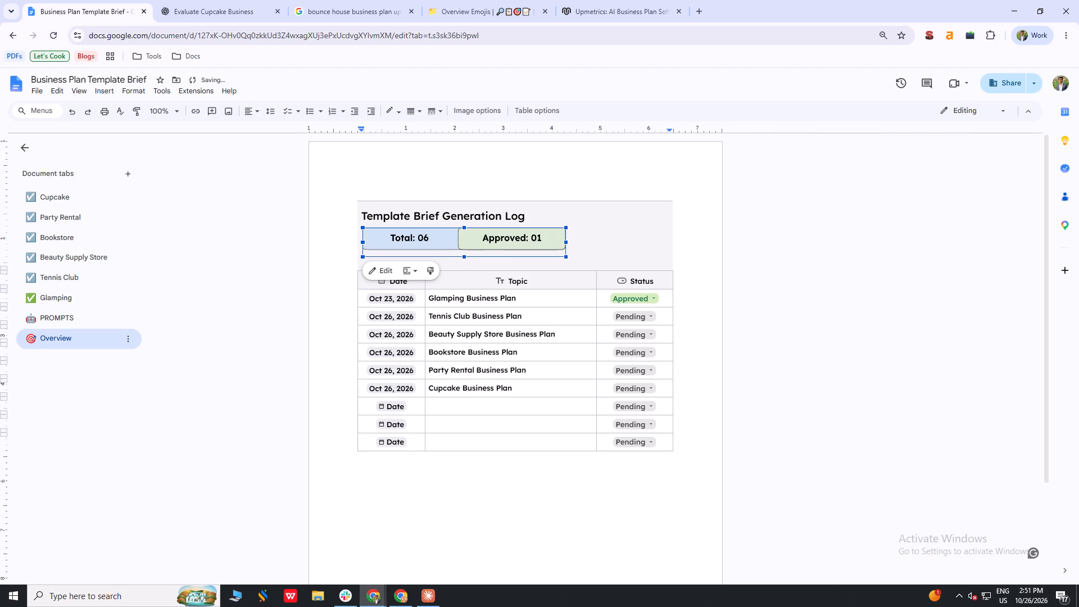
pyautogui.moveTo(565, 253); pyautogui.dragTo(482, 242)
pyautogui.moveTo(482, 244); pyautogui.dragTo(491, 248)
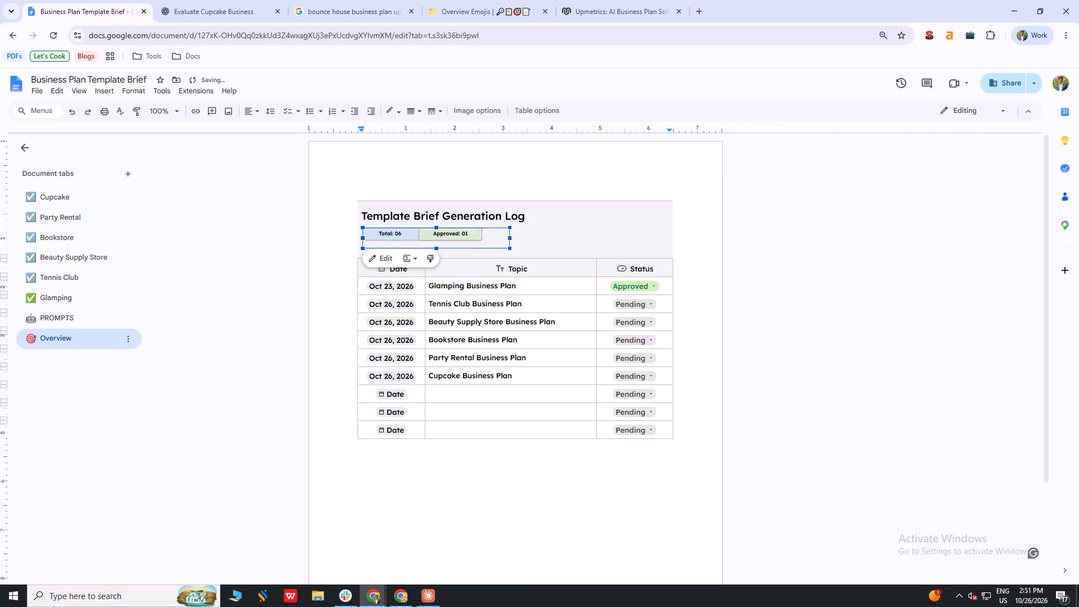
pyautogui.click(470, 481)
# Delete the empty line beneath the summary bar in the title cell.
pyautogui.click(391, 254)
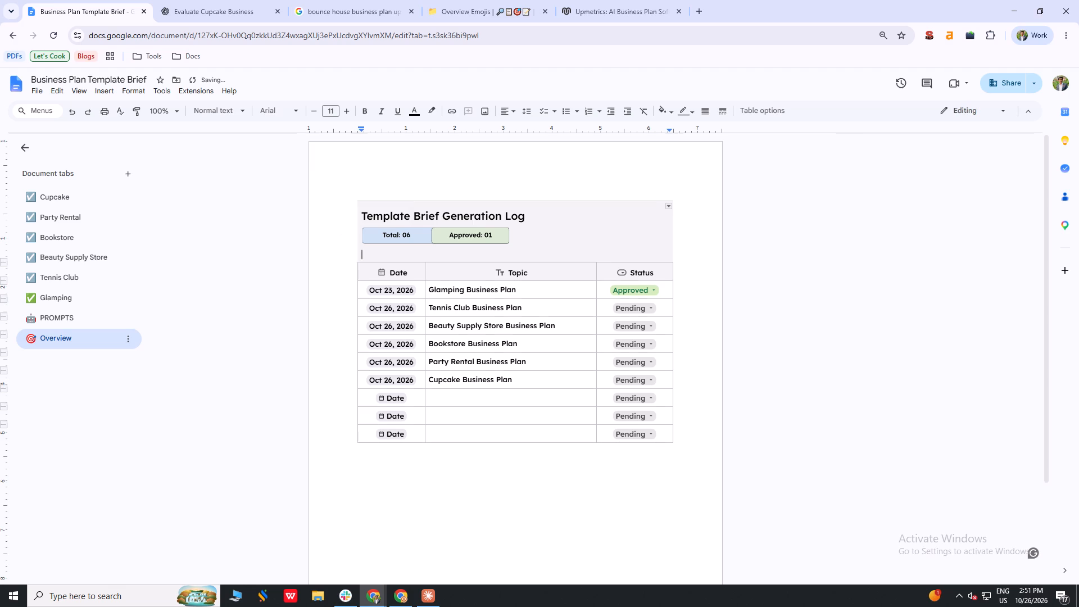
pyautogui.press('BackSpace')
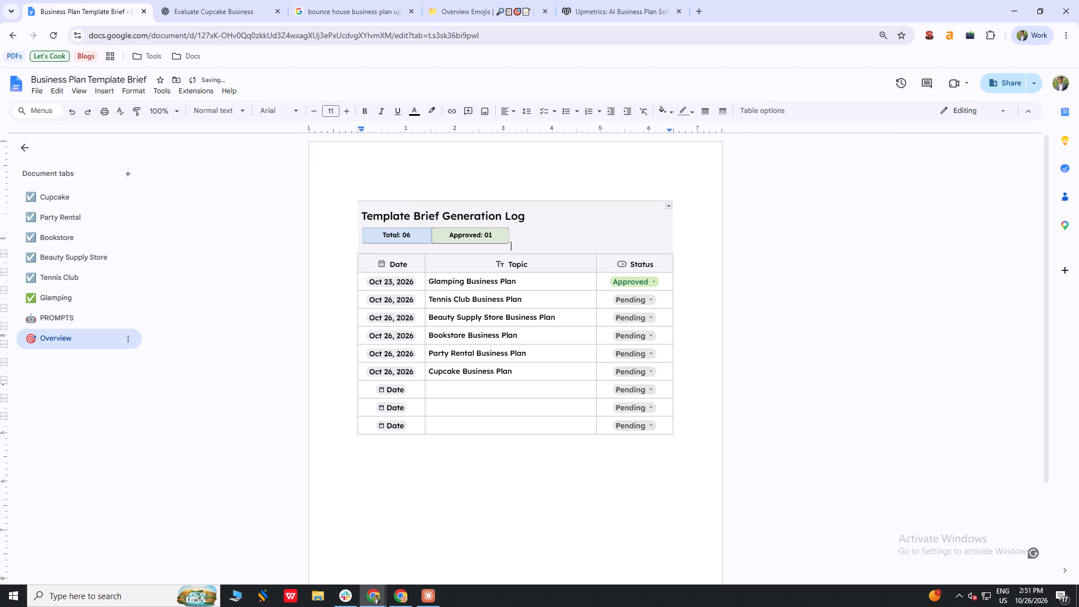
pyautogui.click(535, 506)
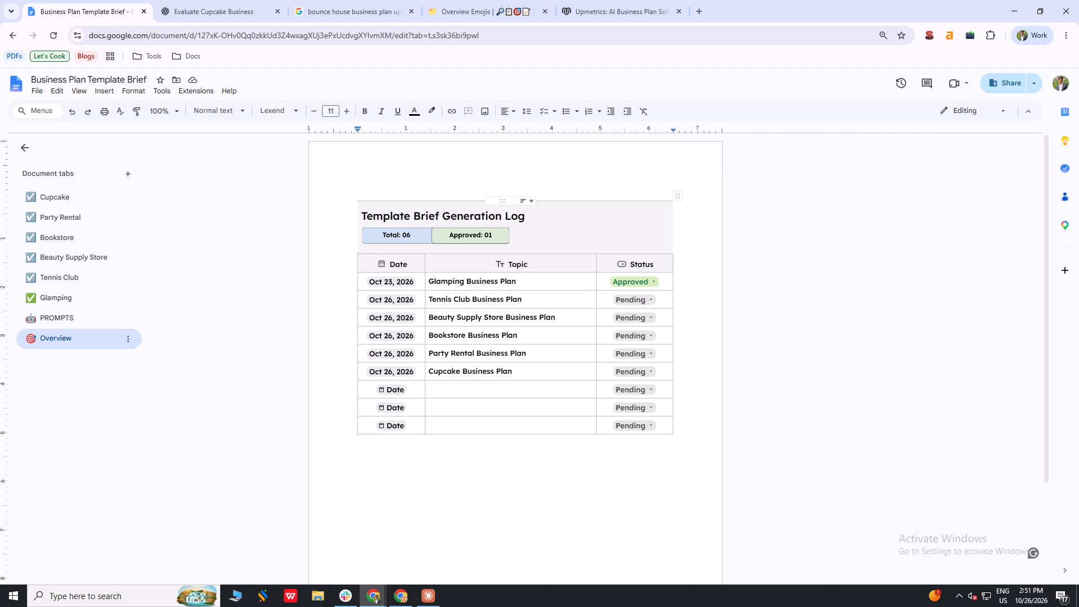
pyautogui.click(478, 487)
# Set a border width on the right edge of the title cell to match the table's outline.
pyautogui.moveTo(651, 222); pyautogui.dragTo(677, 248)
pyautogui.click(674, 262)
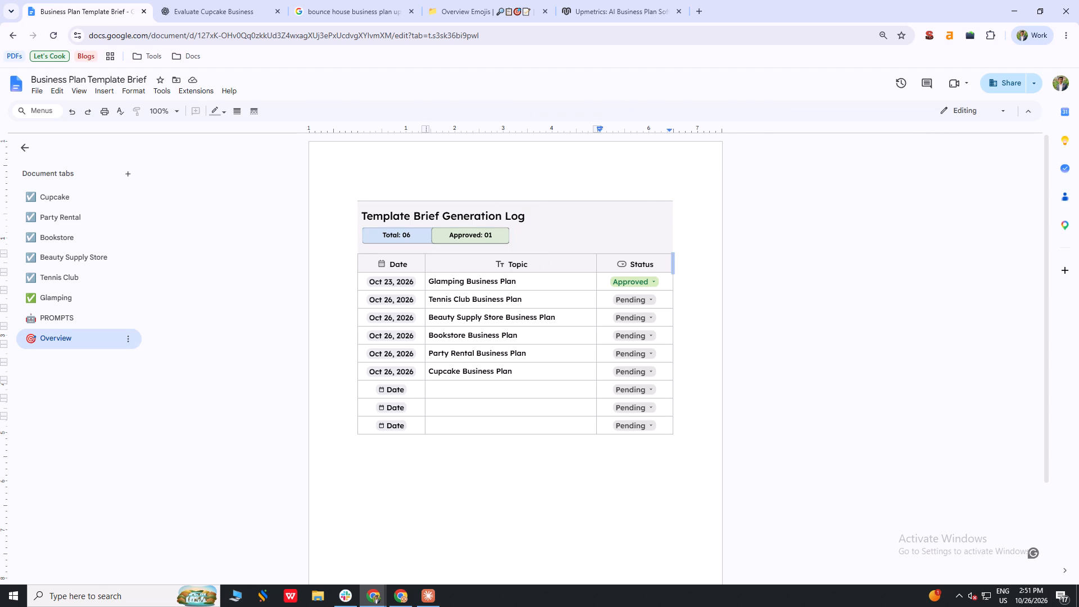
pyautogui.click(674, 293)
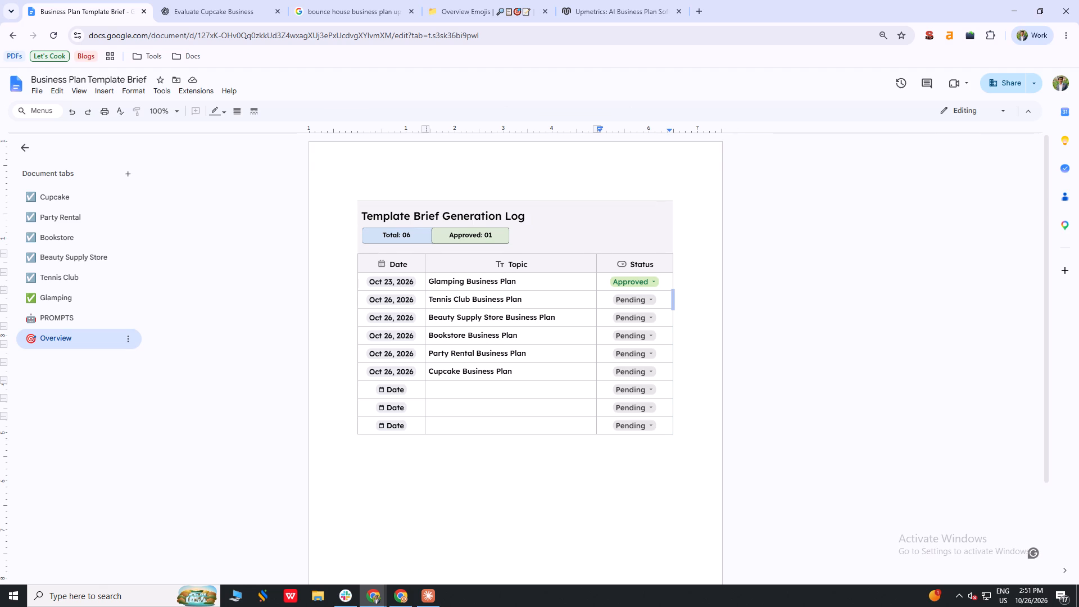
pyautogui.click(675, 289)
pyautogui.click(674, 243)
pyautogui.click(236, 110)
pyautogui.click(247, 142)
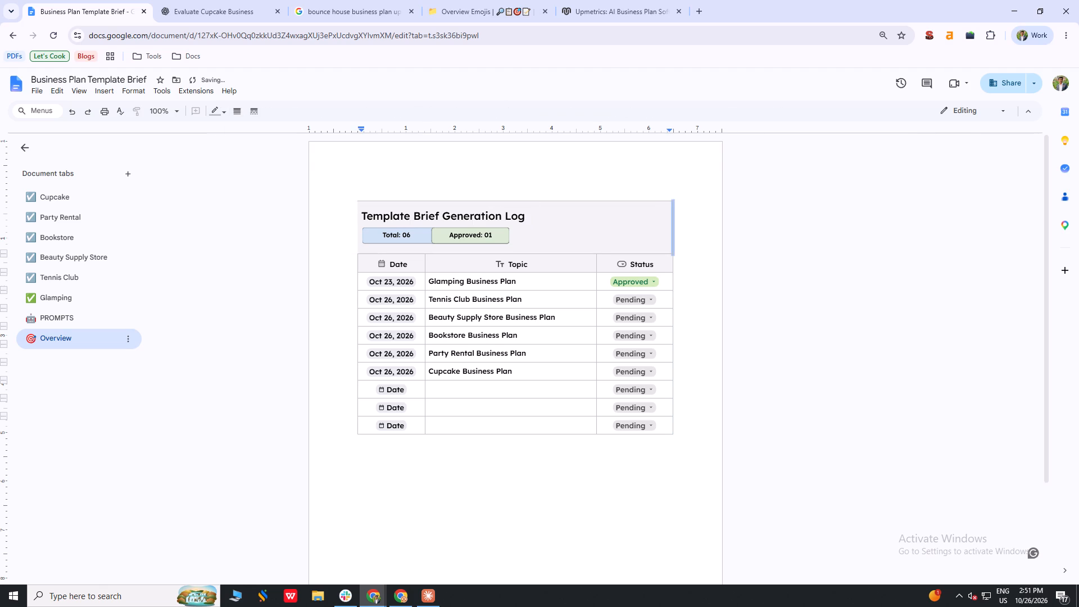
pyautogui.click(250, 306)
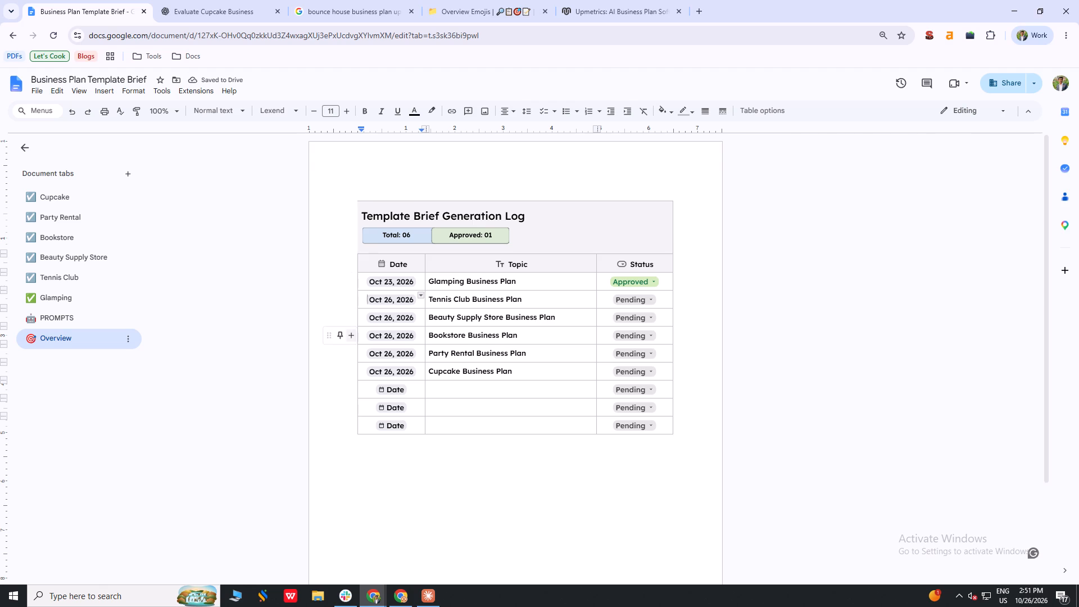
# Set a matching border width on the left edge of the title cell.
pyautogui.click(360, 270)
pyautogui.click(359, 247)
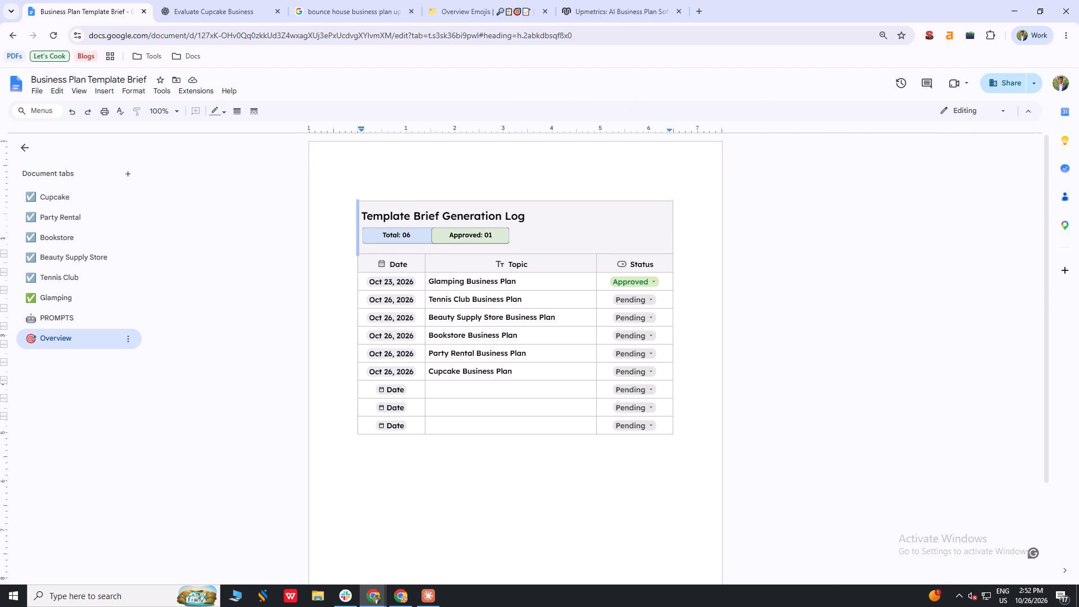
pyautogui.click(238, 111)
pyautogui.click(257, 144)
pyautogui.click(447, 465)
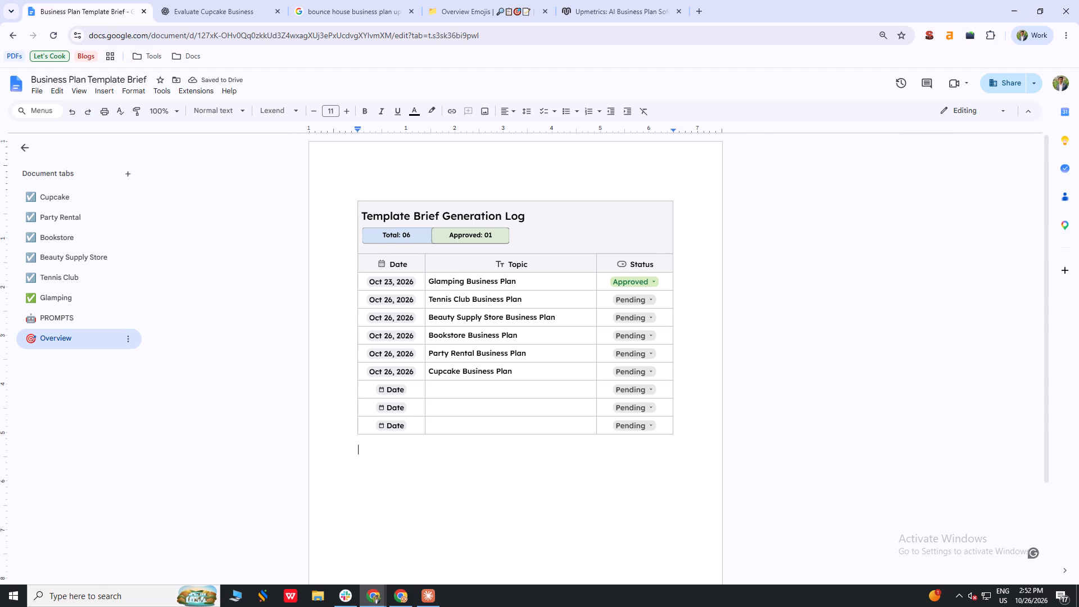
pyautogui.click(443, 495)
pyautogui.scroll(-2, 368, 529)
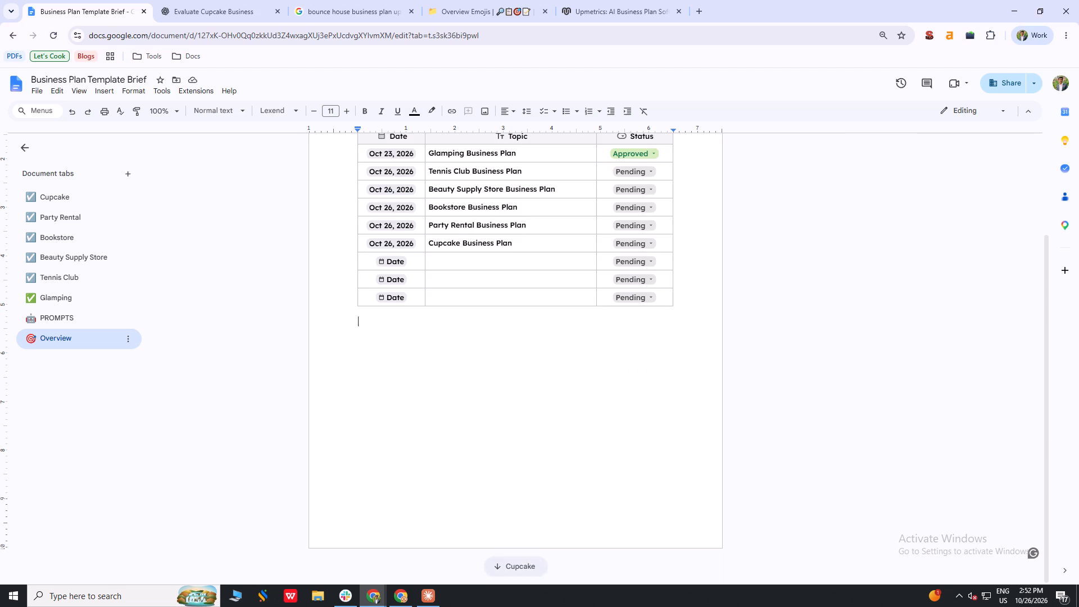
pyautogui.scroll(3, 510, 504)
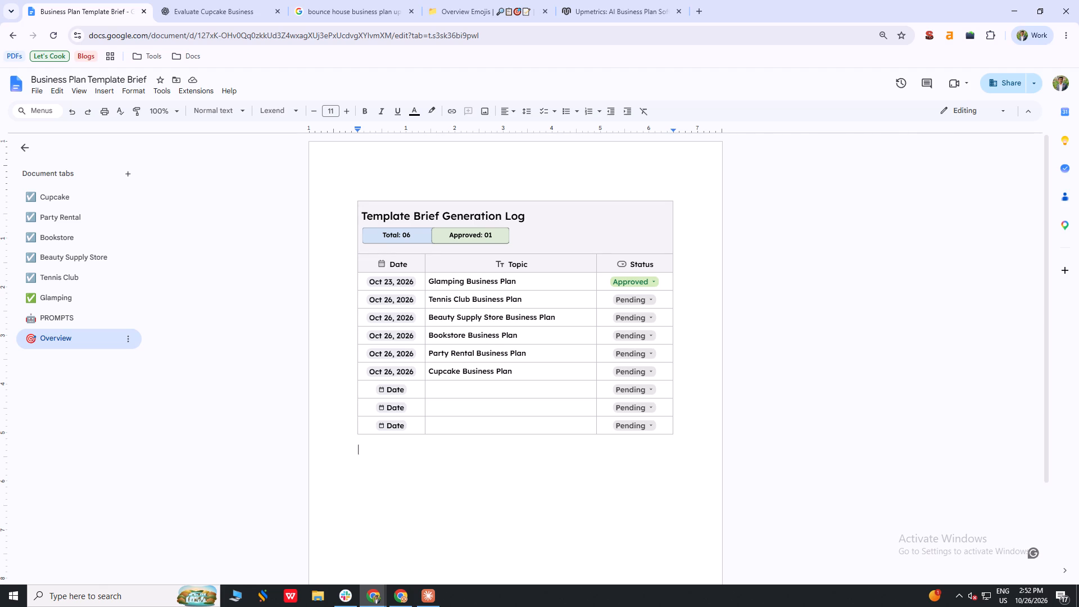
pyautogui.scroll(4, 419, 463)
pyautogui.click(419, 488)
# Rename the "Working On" option of the Status dropdown to "Written" and save the dropdown options.
pyautogui.click(645, 300)
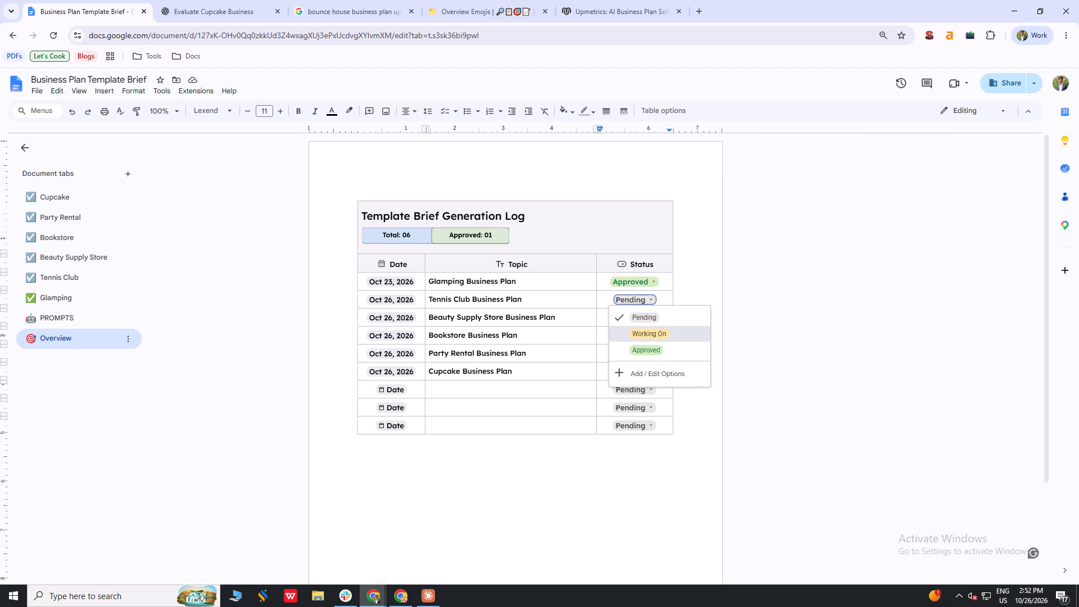
pyautogui.click(622, 373)
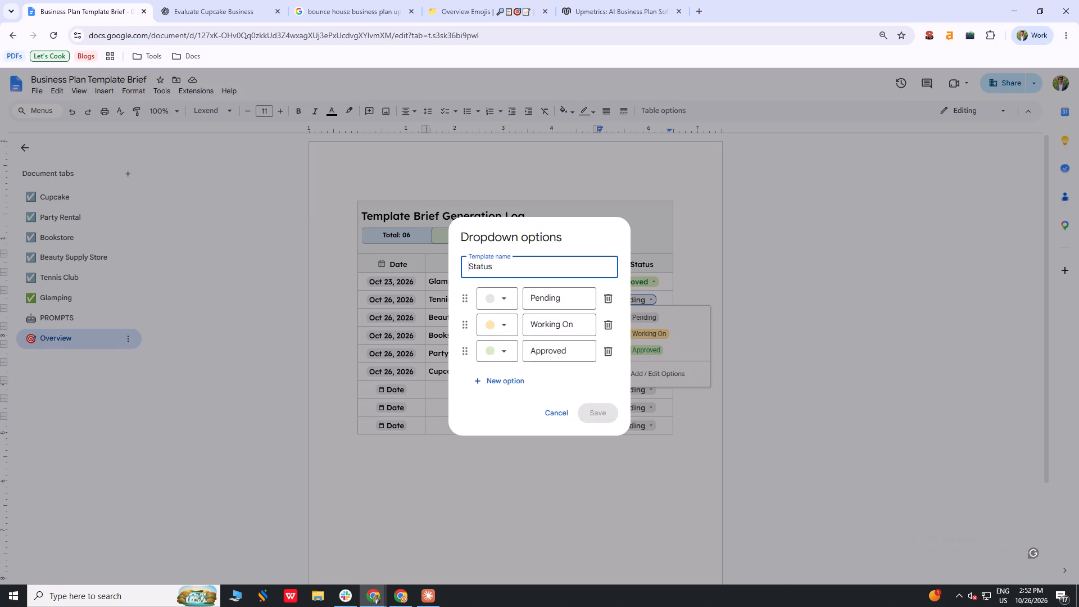
pyautogui.tripleClick(547, 320)
pyautogui.write('Written')
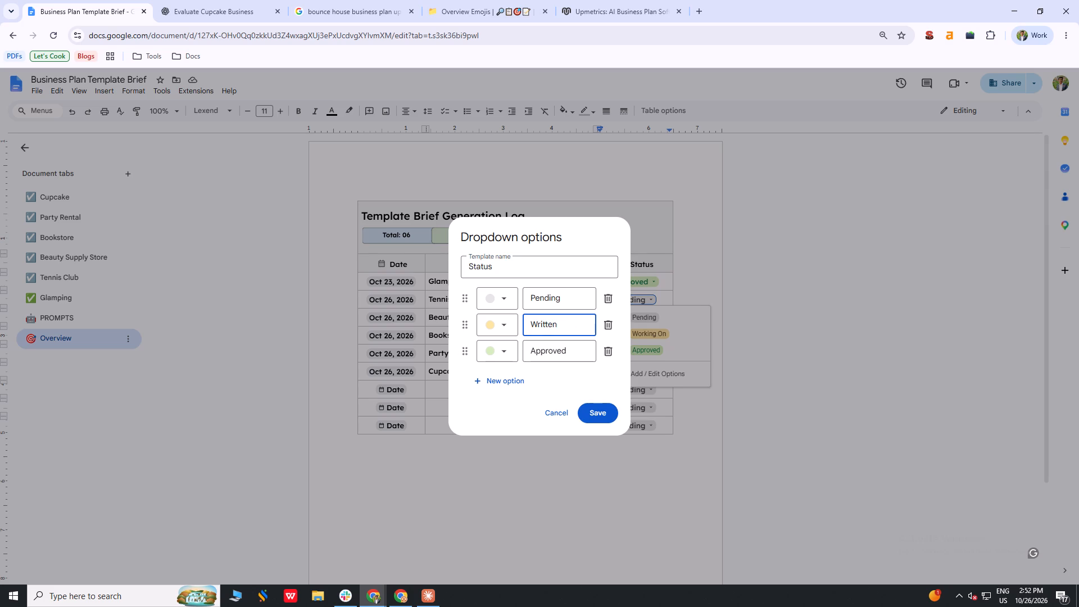
pyautogui.click(583, 379)
pyautogui.click(600, 410)
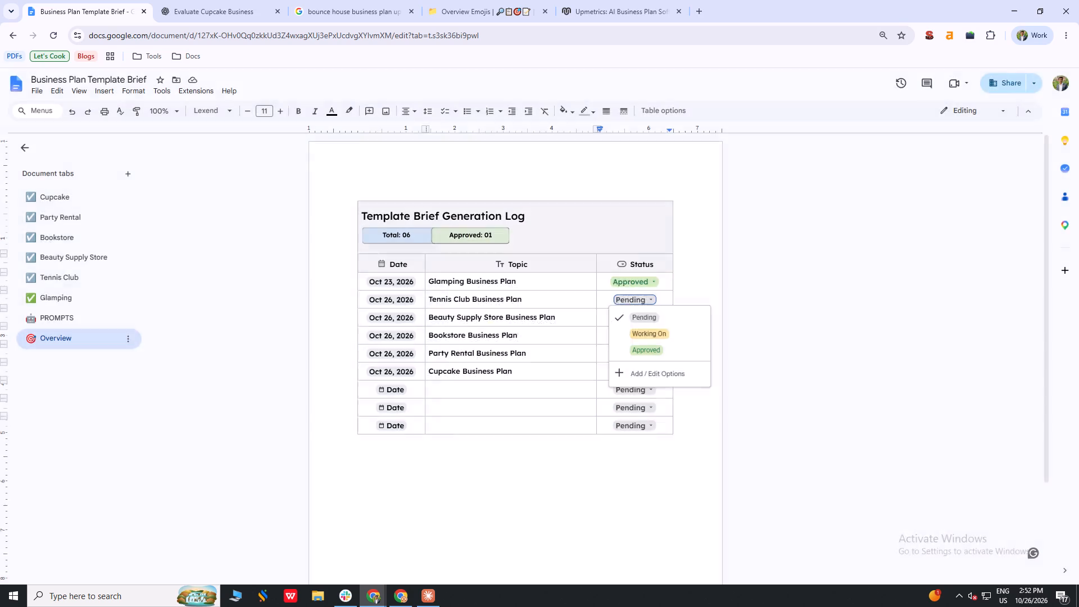
pyautogui.click(639, 354)
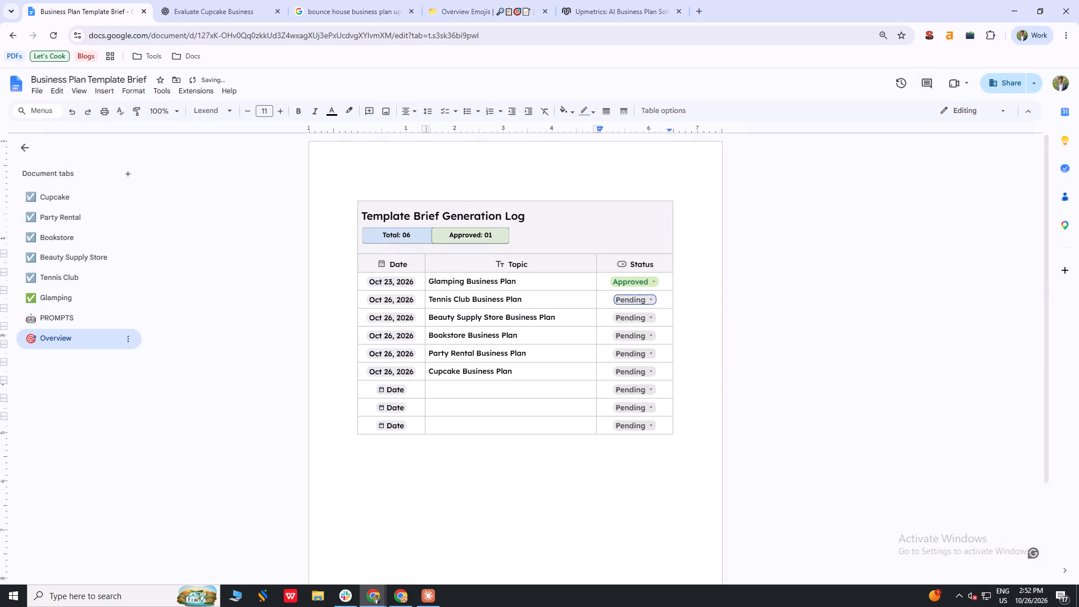
# Set the status to Written for the Tennis Club, Beauty Supply Store, Bookstore, Party Rental and Cupcake business plans.
pyautogui.click(652, 300)
pyautogui.click(651, 330)
pyautogui.click(646, 316)
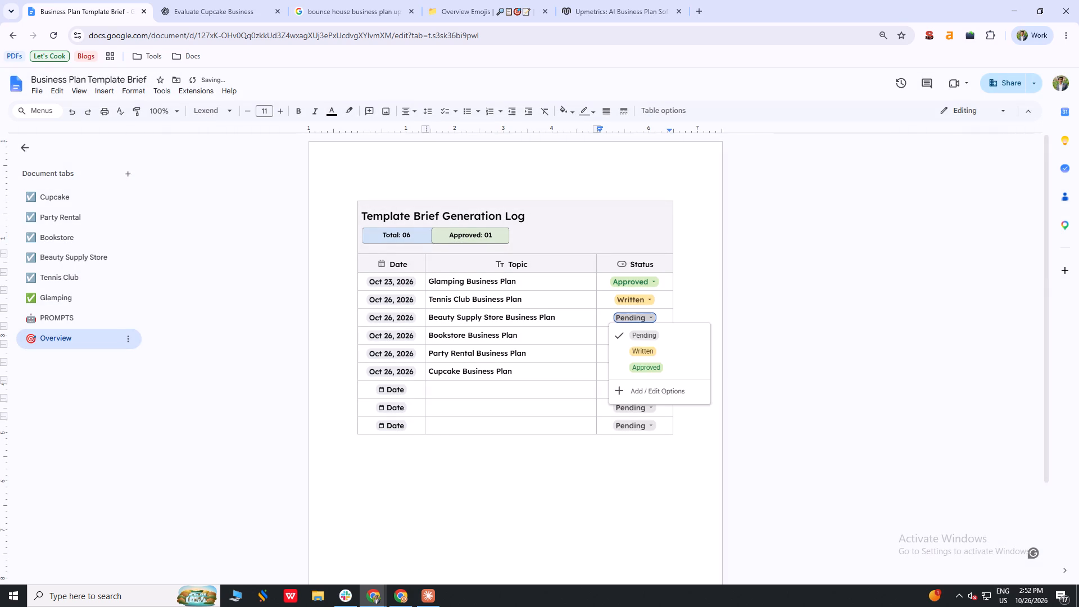
pyautogui.click(655, 348)
pyautogui.click(647, 338)
pyautogui.click(658, 365)
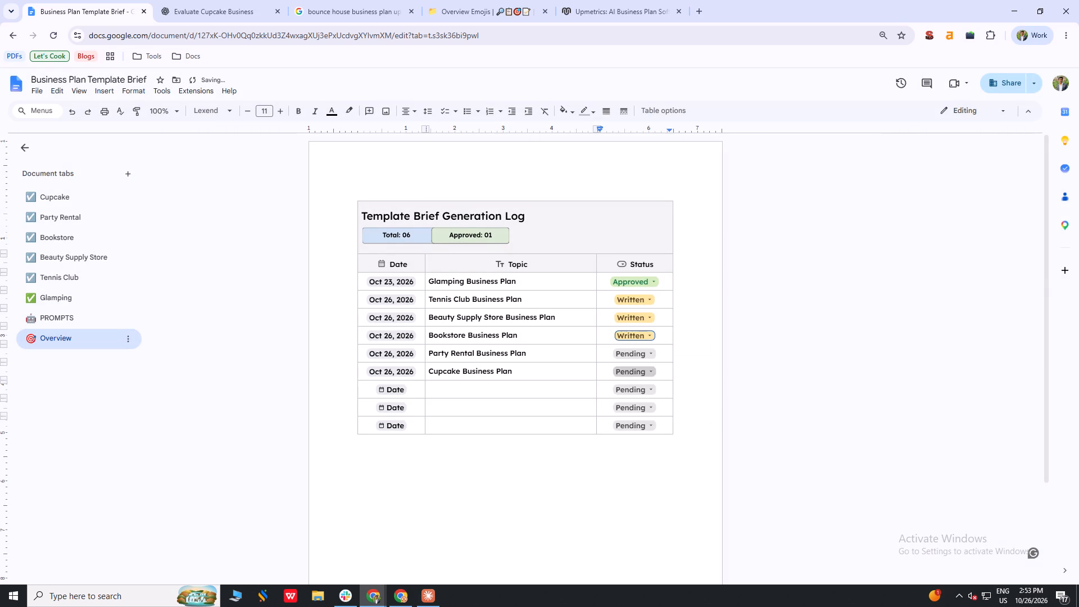
pyautogui.click(646, 352)
pyautogui.click(655, 384)
pyautogui.click(644, 374)
pyautogui.click(658, 405)
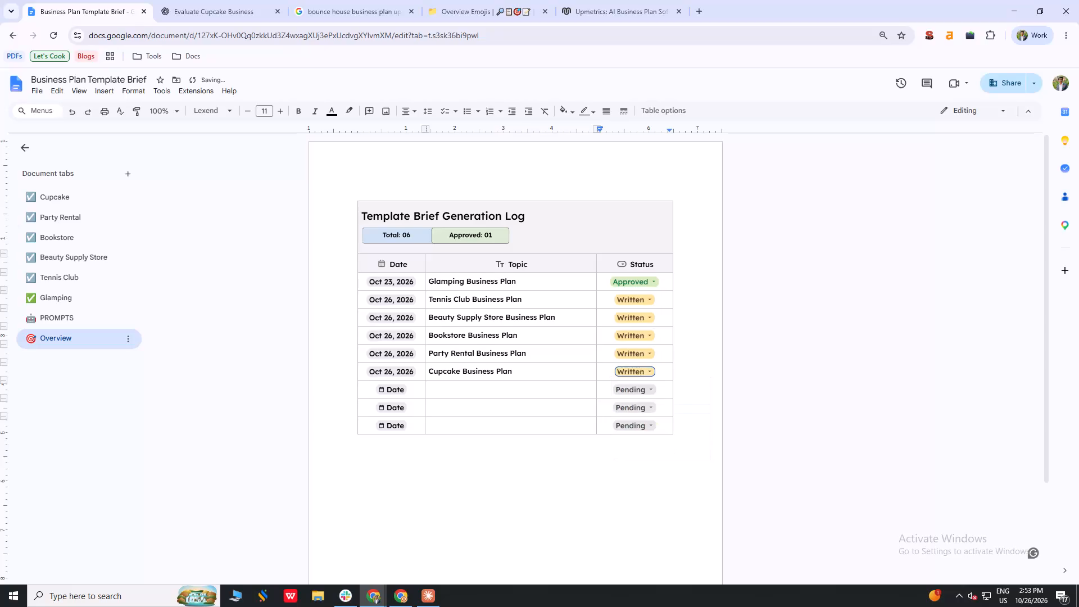
pyautogui.click(563, 473)
# Add a leading space to the Approved, Written and Pending options of the Status dropdown and apply the change to all dropdowns.
pyautogui.click(645, 300)
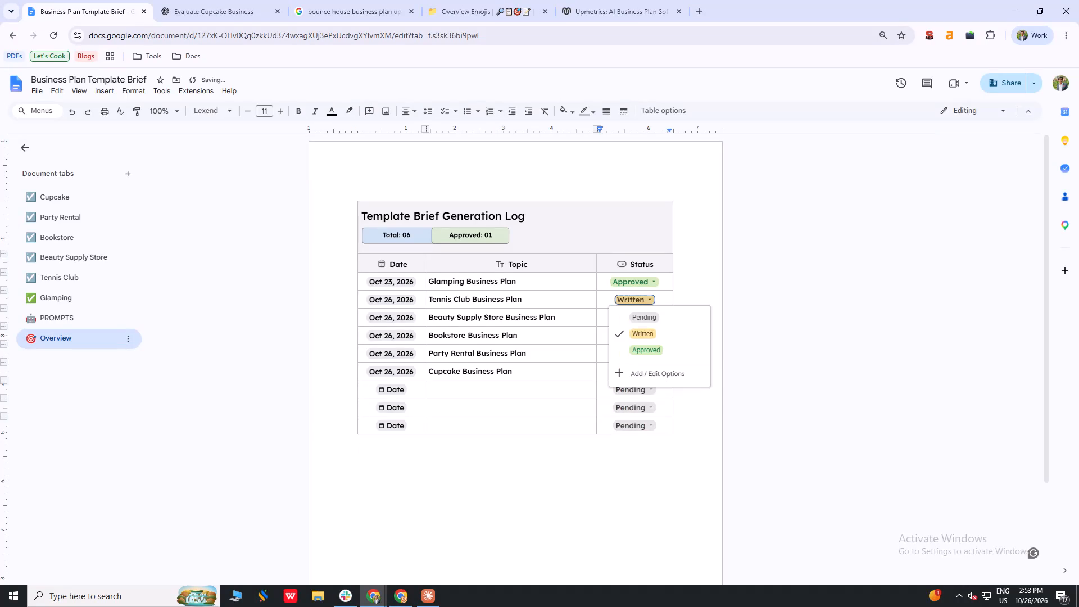
pyautogui.click(655, 374)
pyautogui.click(532, 352)
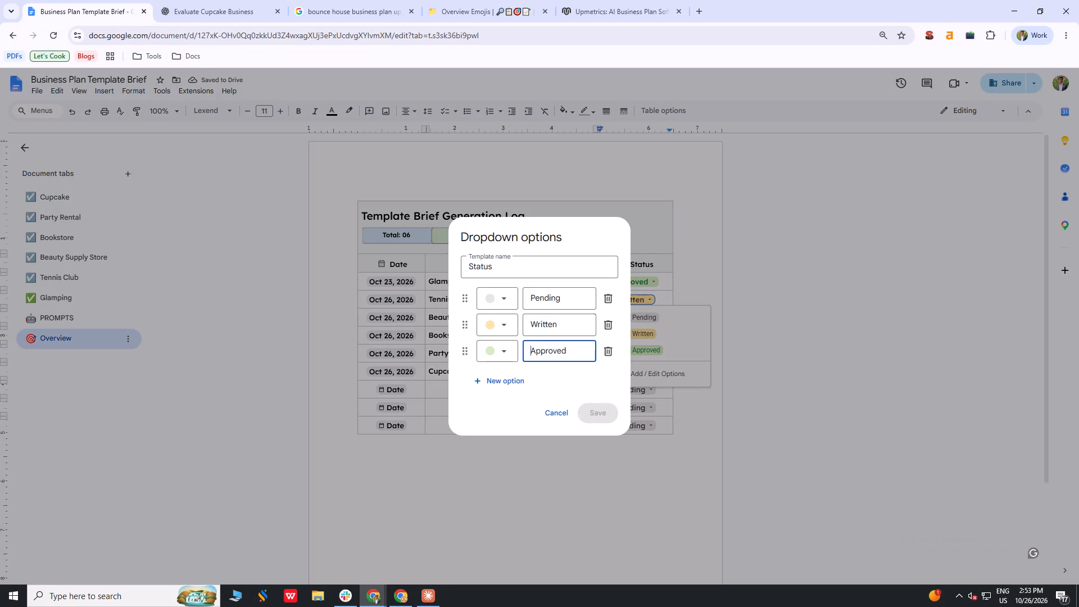
pyautogui.press('space')
pyautogui.click(531, 324)
pyautogui.press('space')
pyautogui.click(532, 297)
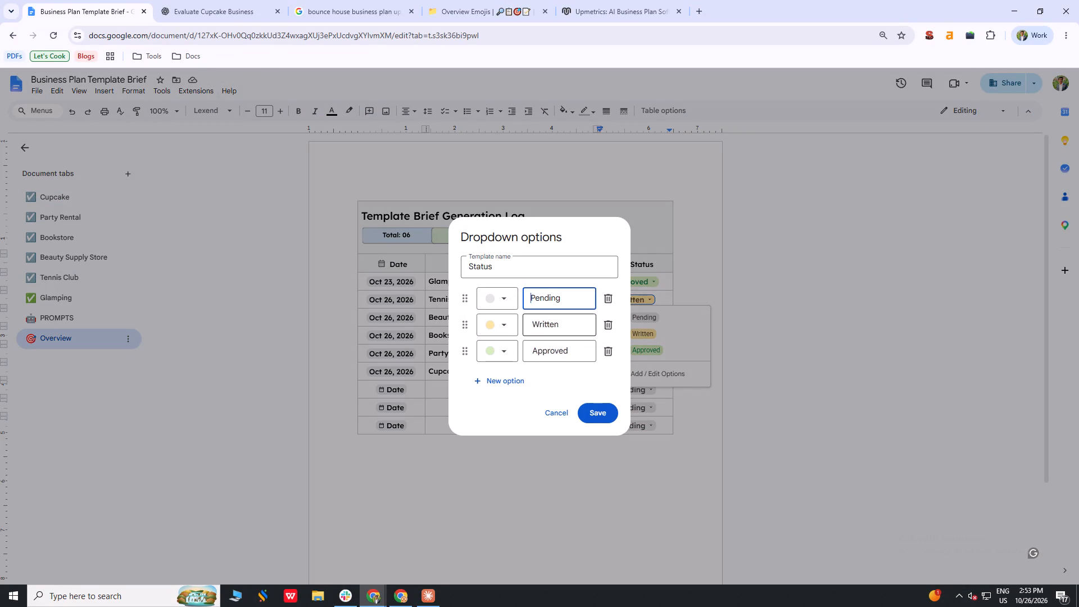
pyautogui.press('space')
pyautogui.click(601, 414)
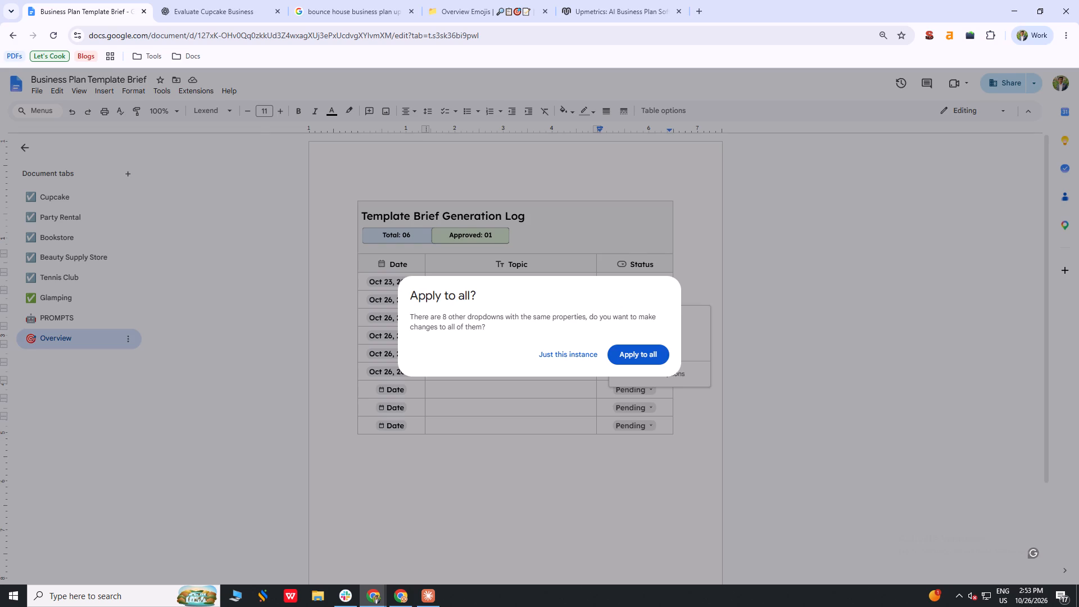
pyautogui.click(636, 357)
pyautogui.click(592, 462)
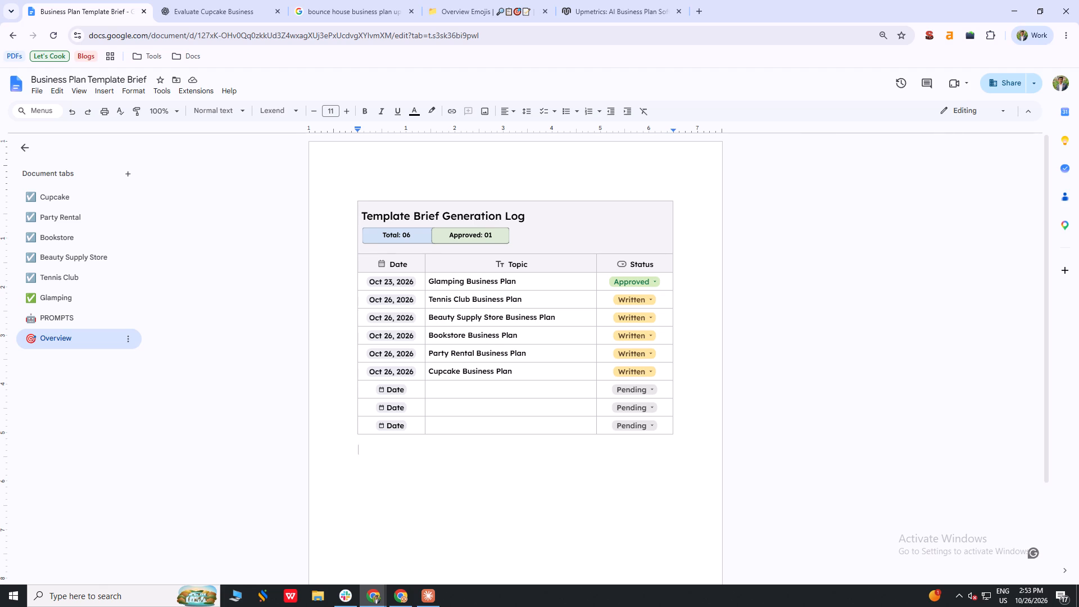
# Look over the Overview table and the brief tabs from Cupcake down to Glamping and PROMPTS, ending back on Overview.
pyautogui.scroll(-3, 463, 504)
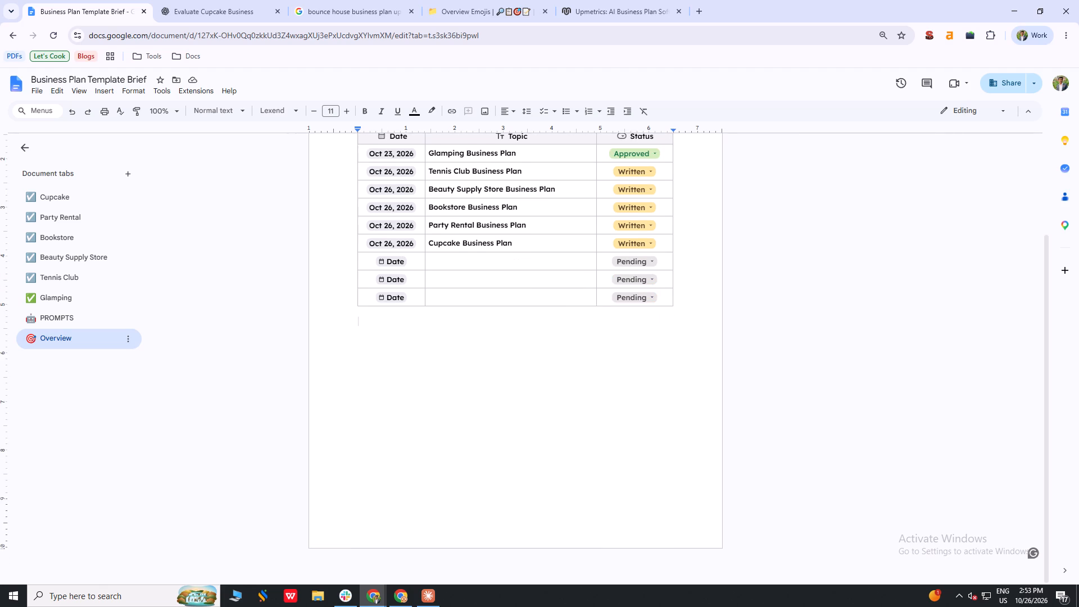
pyautogui.scroll(3, 462, 505)
pyautogui.click(87, 192)
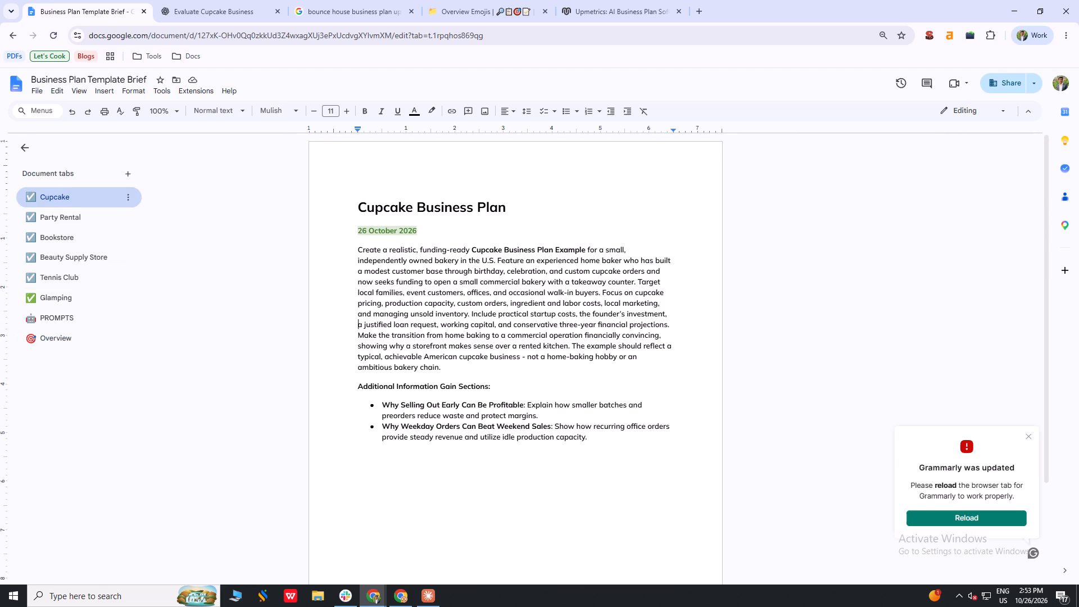
pyautogui.click(81, 211)
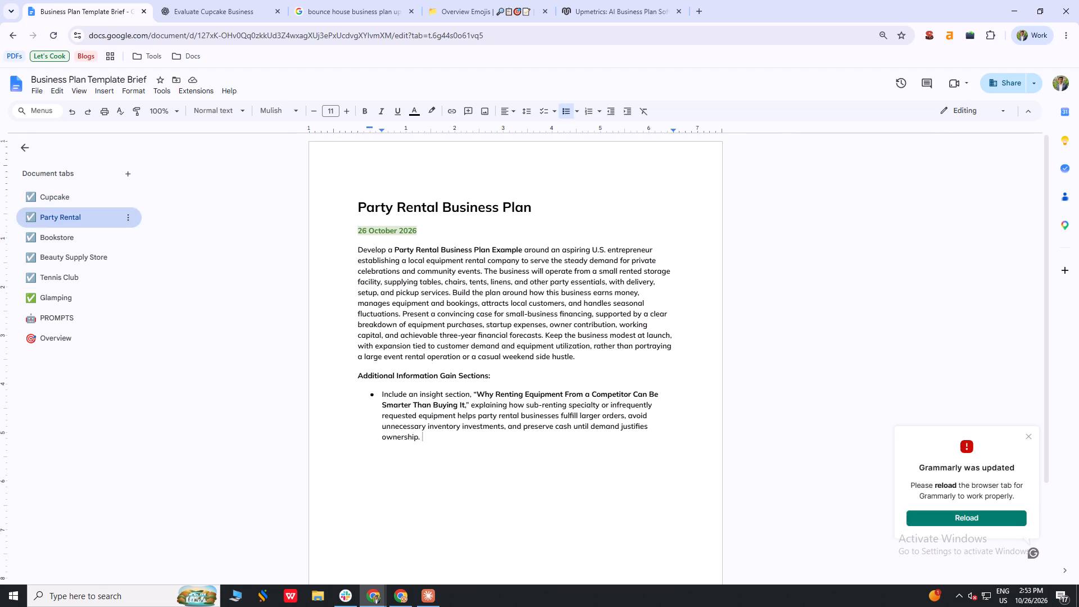
pyautogui.click(79, 234)
pyautogui.click(77, 253)
pyautogui.click(78, 277)
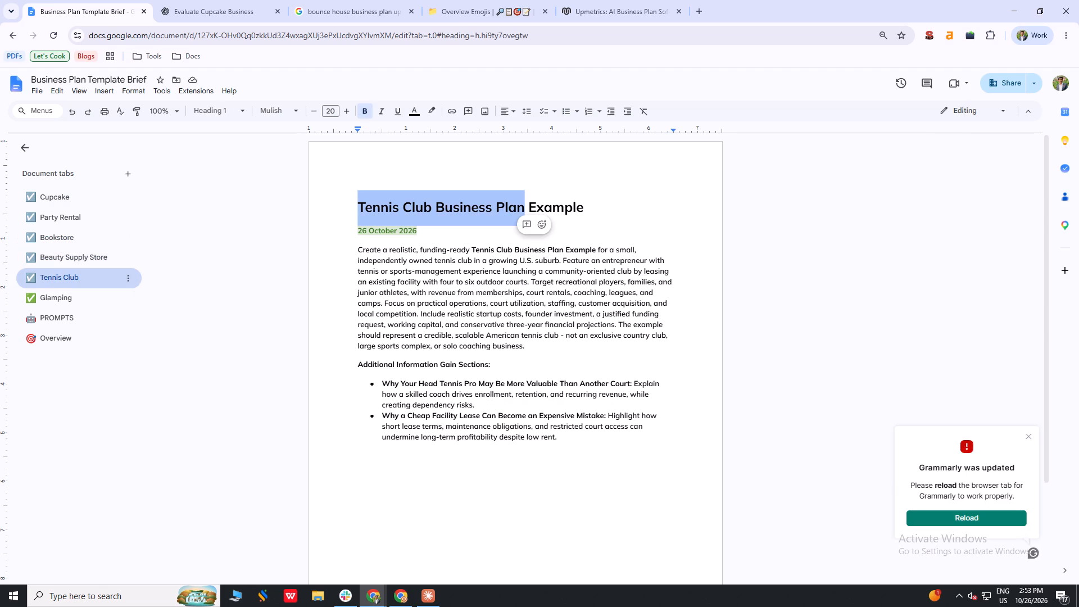
pyautogui.click(260, 351)
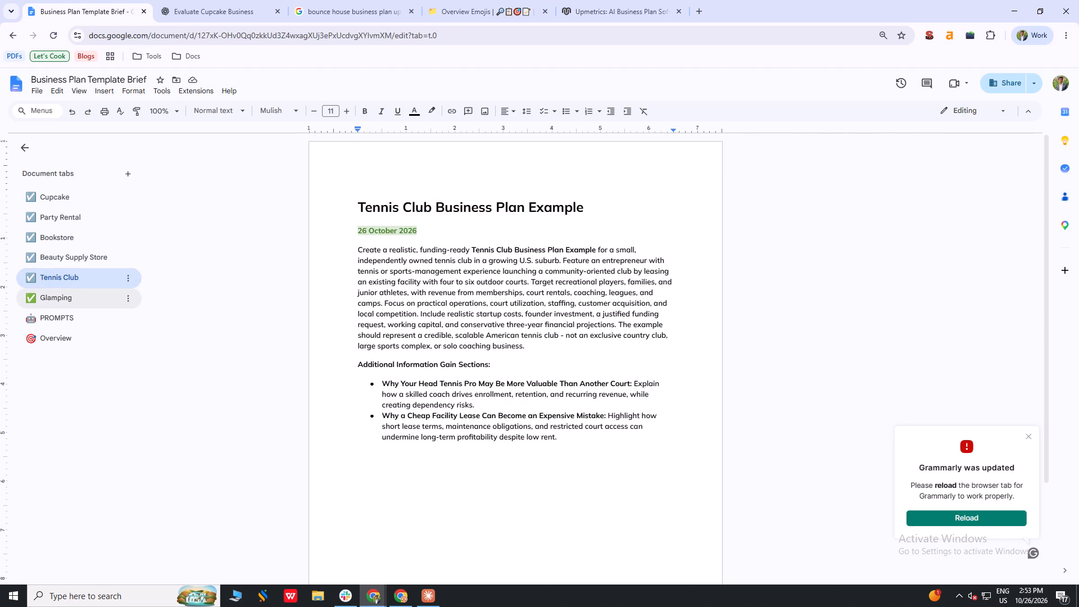
pyautogui.click(67, 300)
pyautogui.click(229, 360)
pyautogui.click(70, 315)
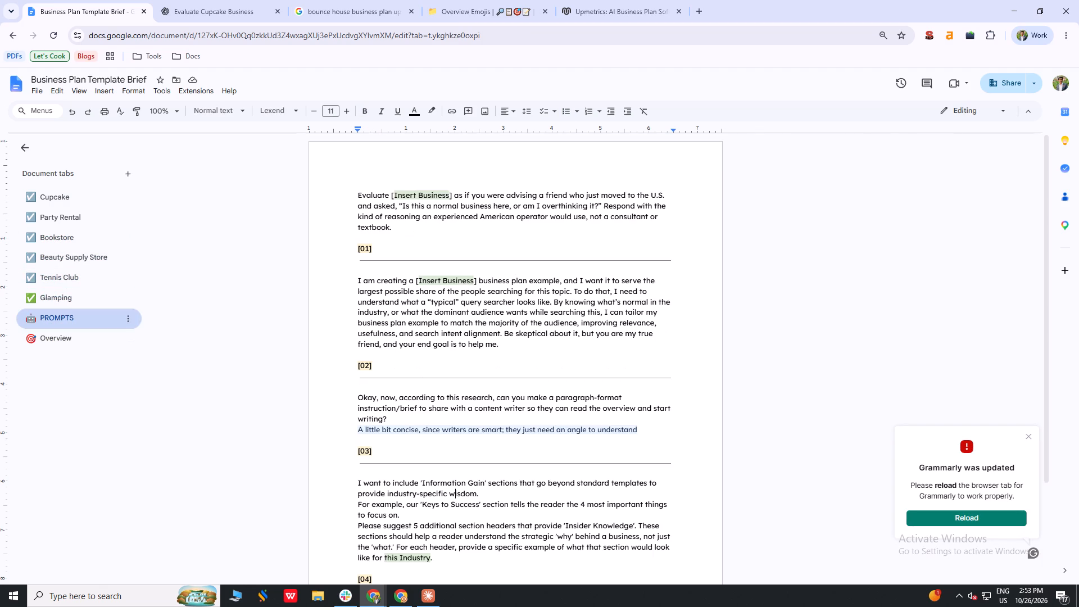
pyautogui.click(251, 367)
pyautogui.click(78, 337)
pyautogui.click(212, 431)
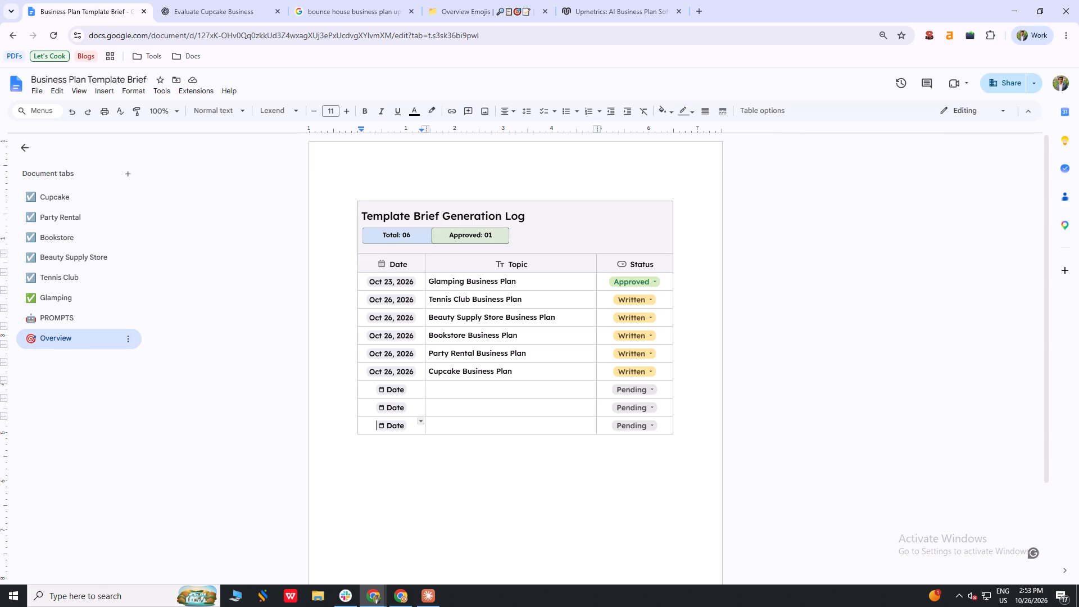
pyautogui.click(543, 518)
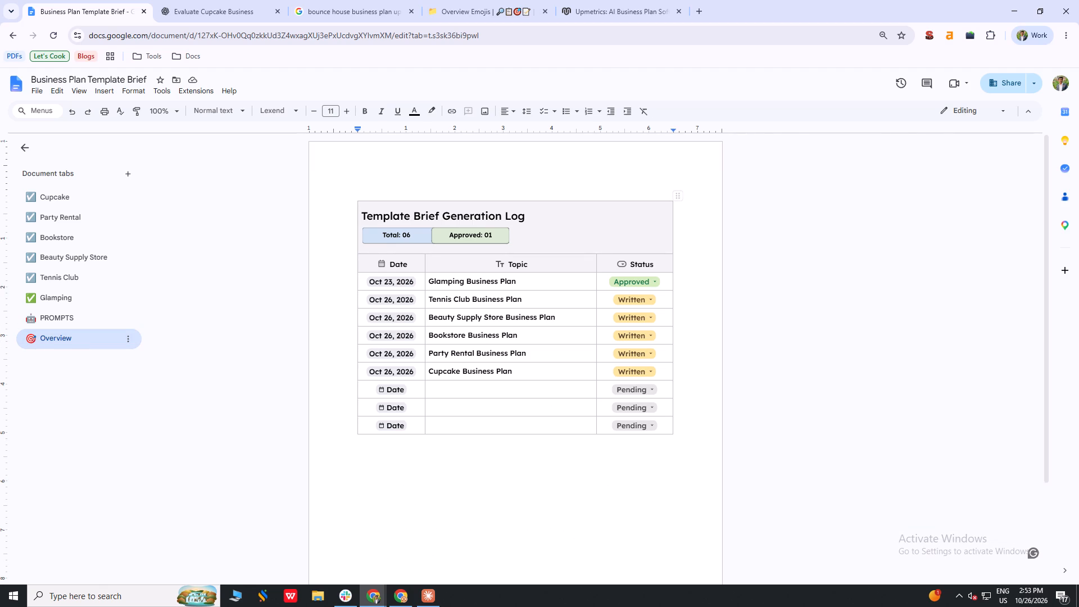
# Delete the last empty row of the Template Brief Generation Log table.
pyautogui.click(417, 425)
pyautogui.rightClick(417, 425)
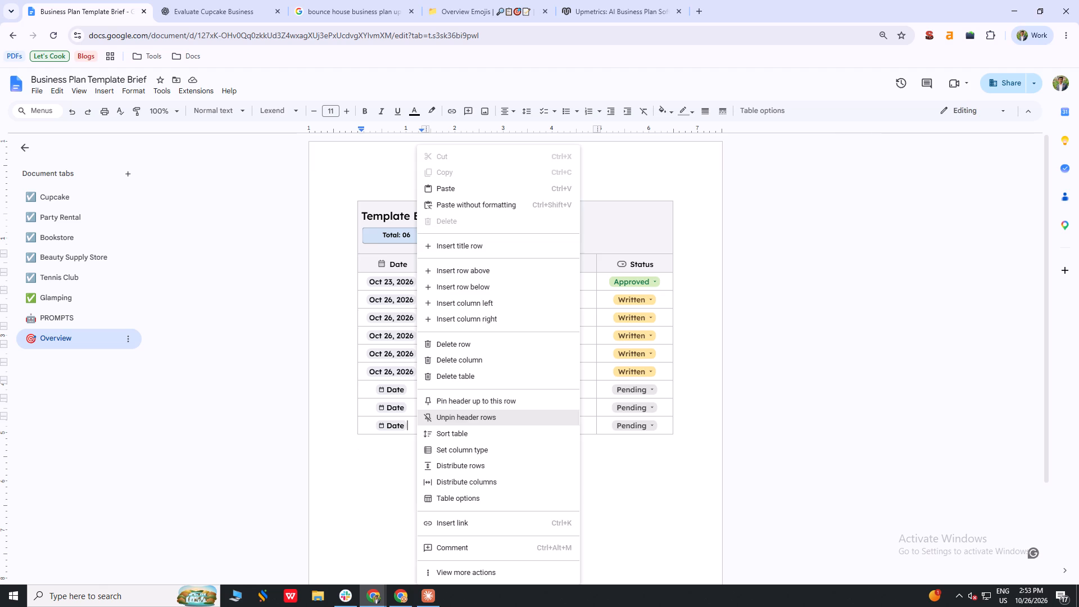
pyautogui.click(474, 346)
pyautogui.click(583, 498)
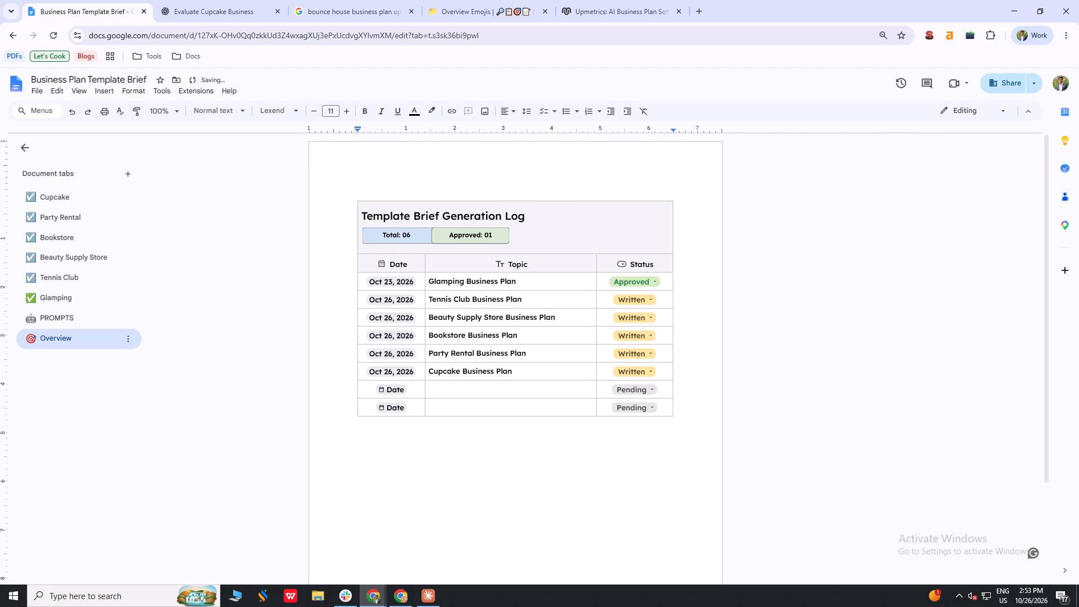
# Edit the summary bar drawing to give the Total and Approved boxes a 2px border, and save it.
pyautogui.click(468, 234)
pyautogui.click(380, 264)
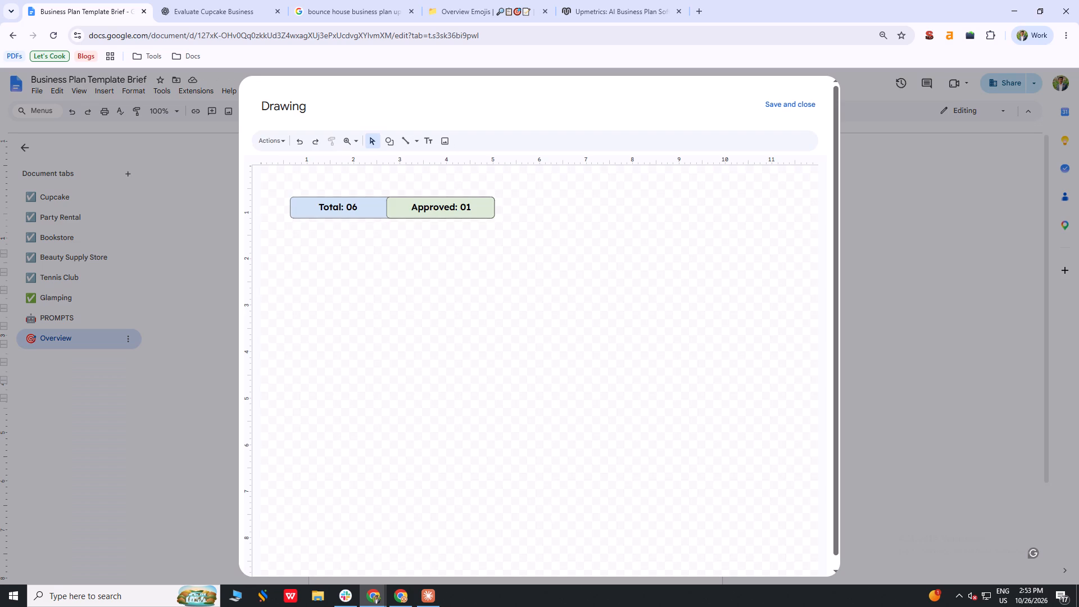
pyautogui.click(486, 209)
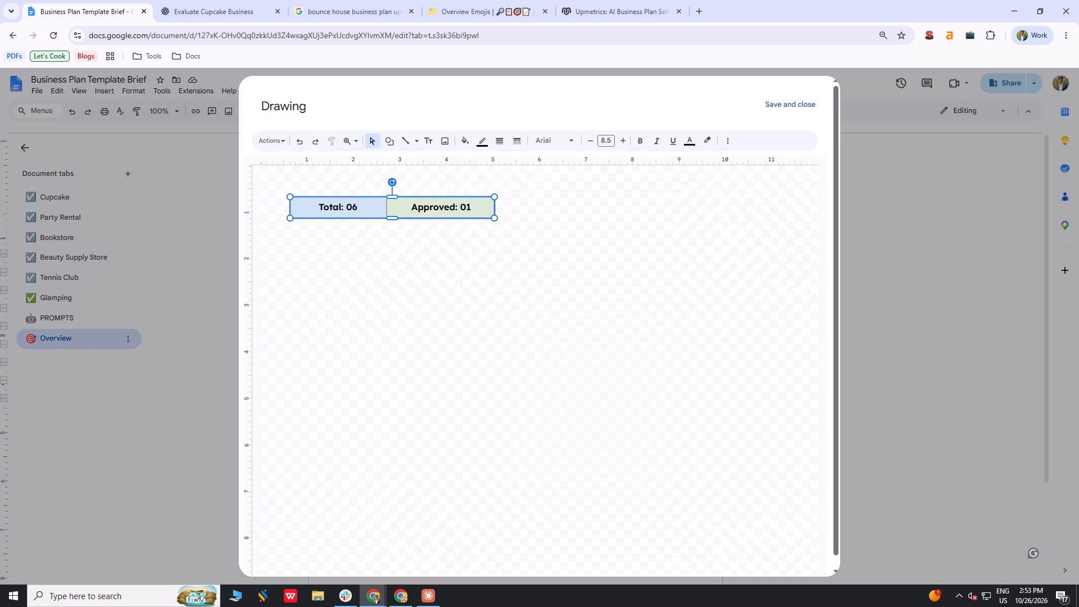
pyautogui.click(502, 138)
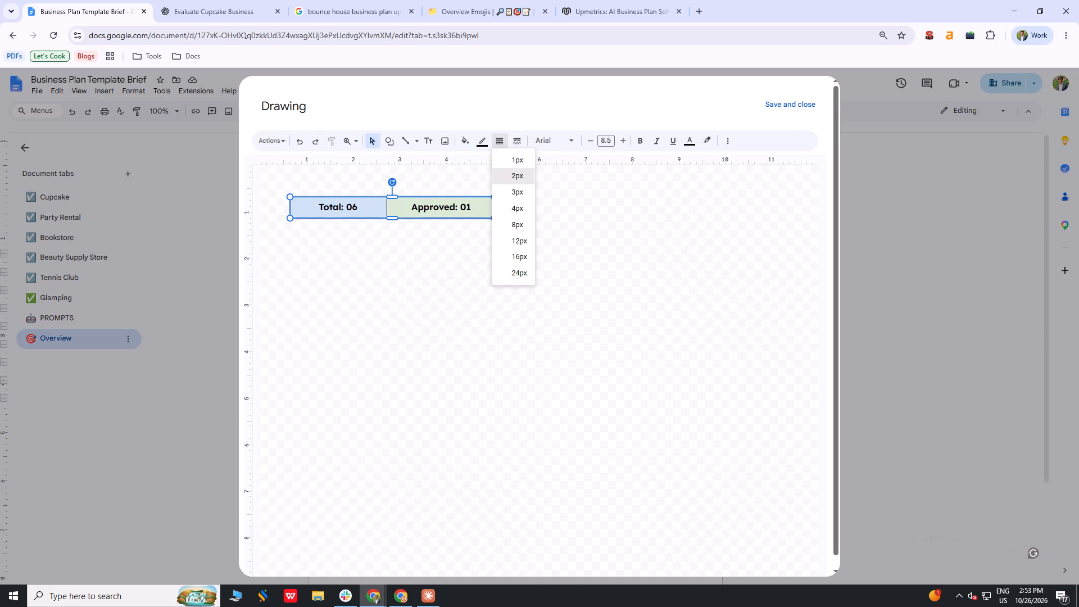
pyautogui.click(519, 170)
pyautogui.click(582, 203)
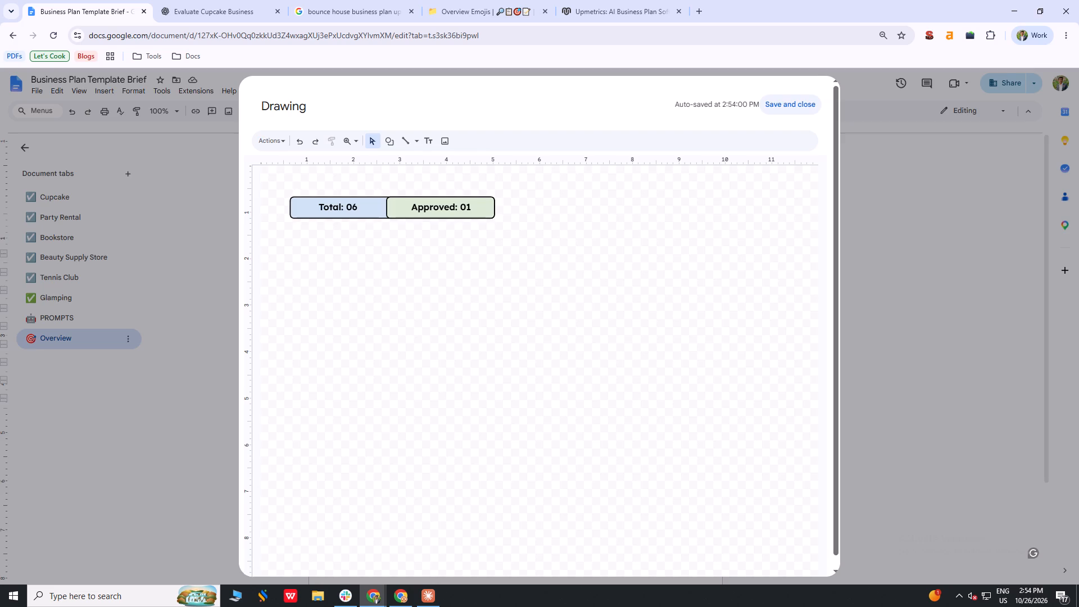
pyautogui.click(789, 106)
pyautogui.click(538, 504)
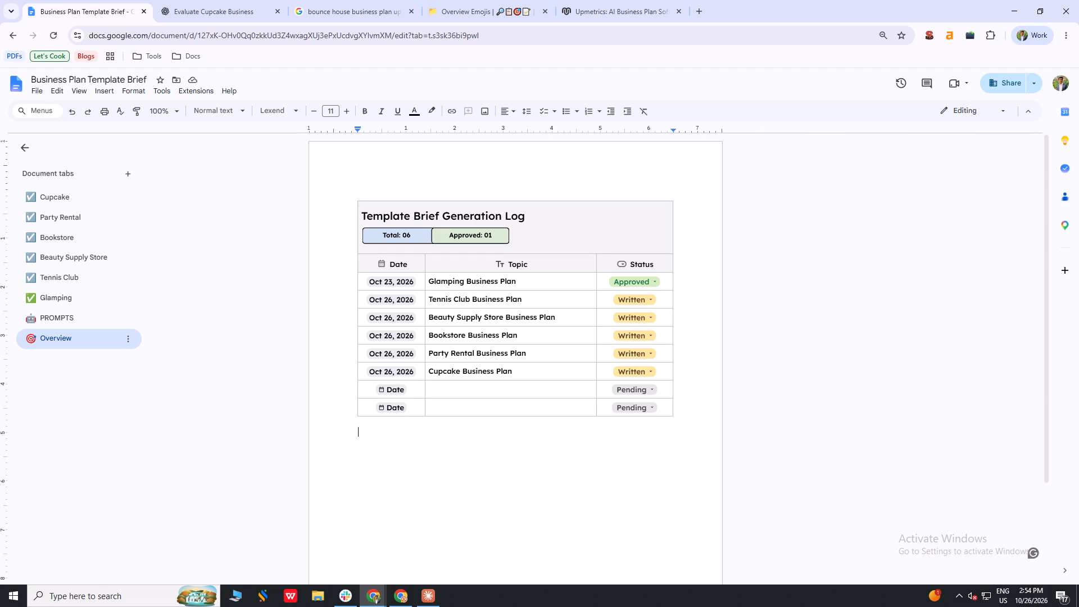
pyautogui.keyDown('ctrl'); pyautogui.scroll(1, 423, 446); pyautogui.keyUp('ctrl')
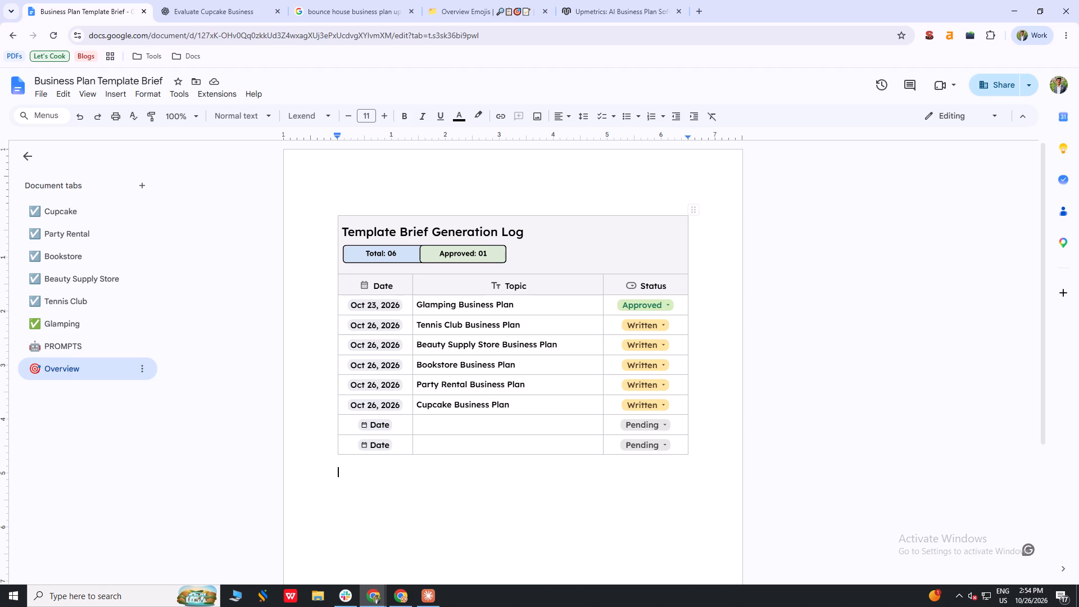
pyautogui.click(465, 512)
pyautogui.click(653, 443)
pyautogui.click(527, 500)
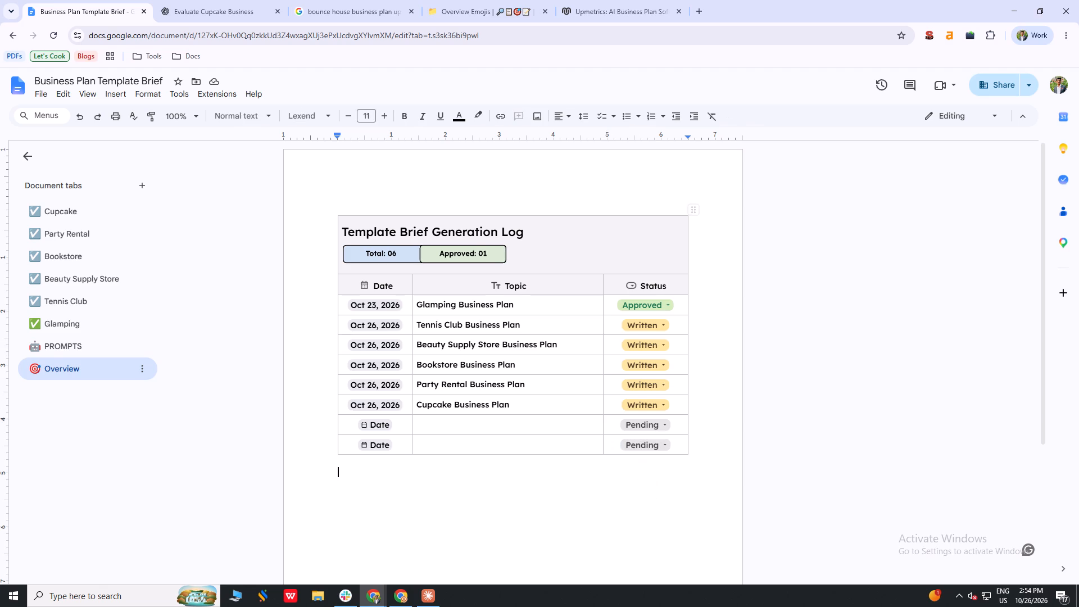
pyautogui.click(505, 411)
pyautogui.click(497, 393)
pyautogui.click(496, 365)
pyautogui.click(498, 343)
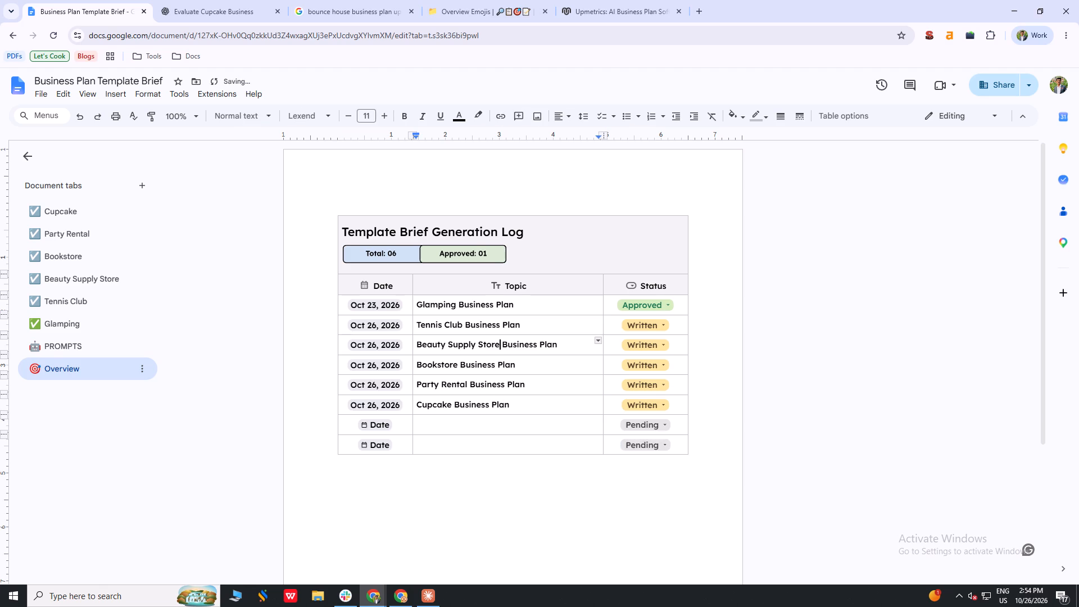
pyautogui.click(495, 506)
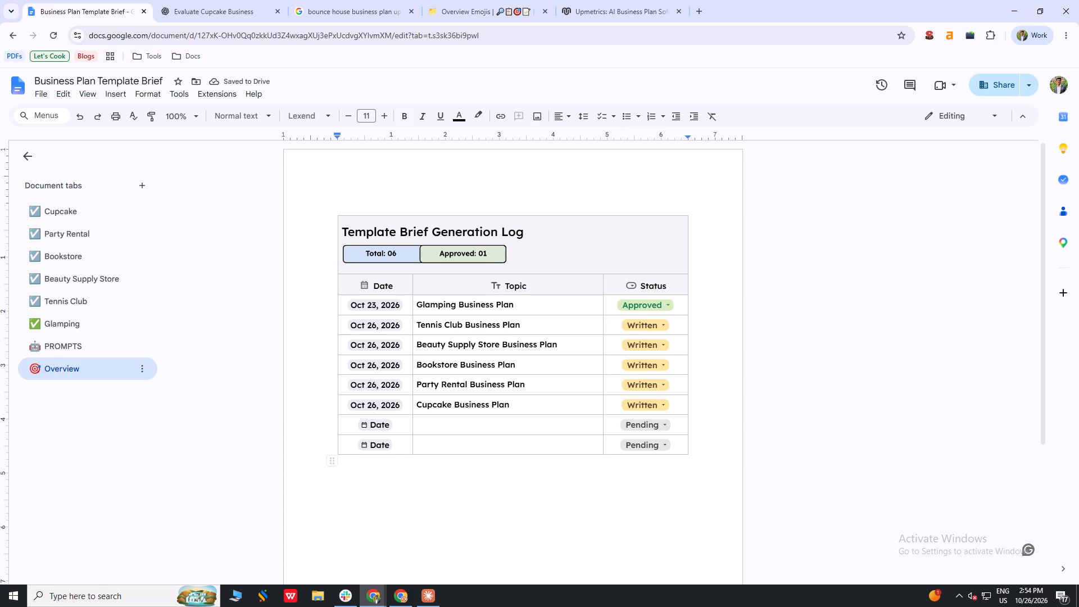
pyautogui.click(67, 325)
pyautogui.click(91, 291)
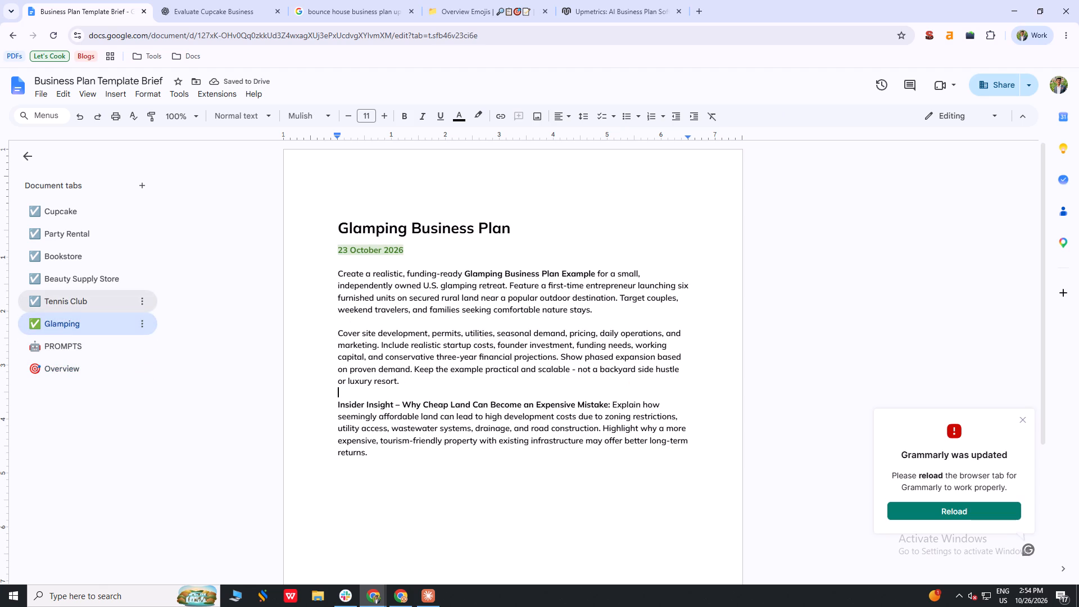
pyautogui.click(103, 270)
pyautogui.click(96, 256)
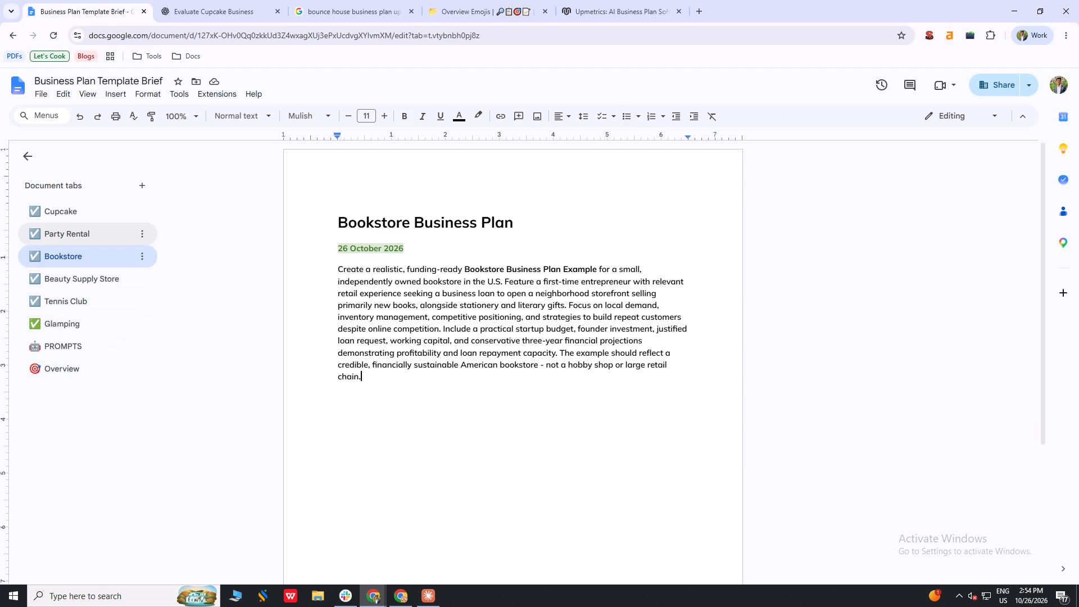
pyautogui.click(100, 237)
pyautogui.click(99, 217)
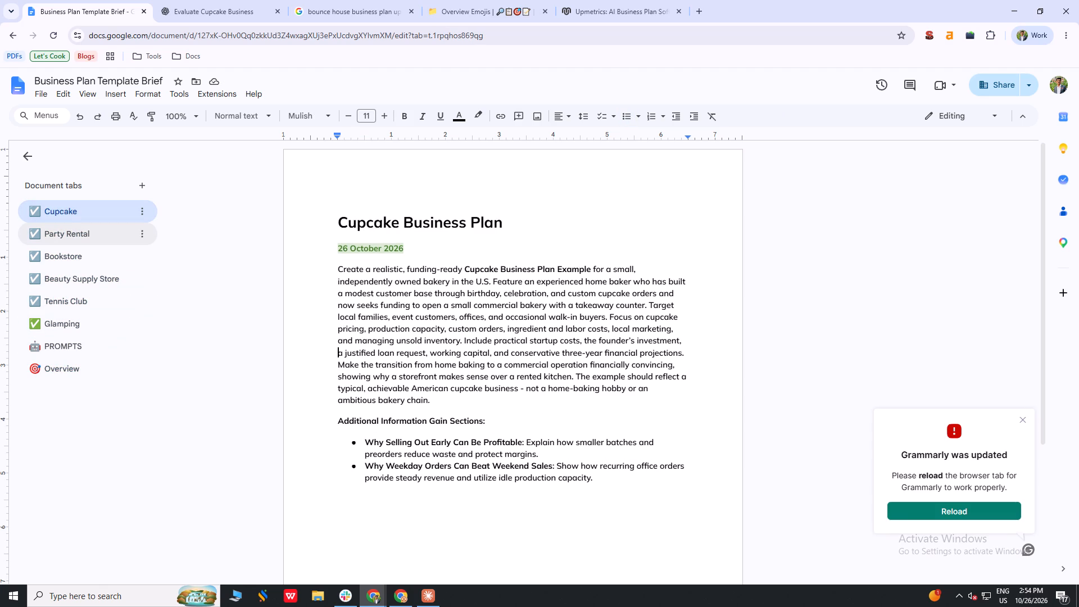
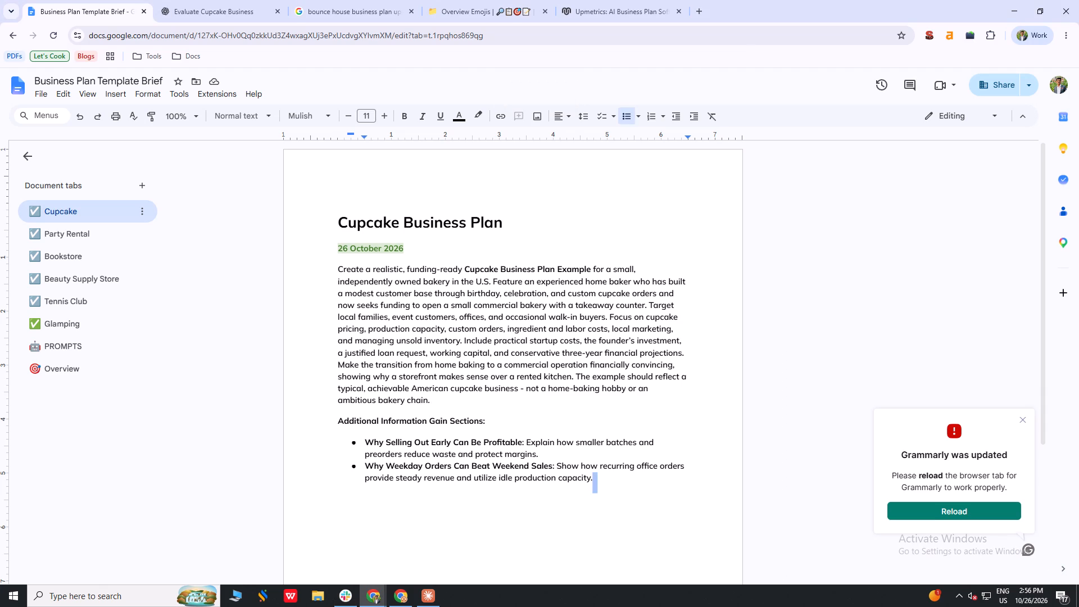
# Check the Tennis Club and Beauty Supply Store brief tabs, clearing the Grammarly update notice by reloading the page.
pyautogui.click(1024, 417)
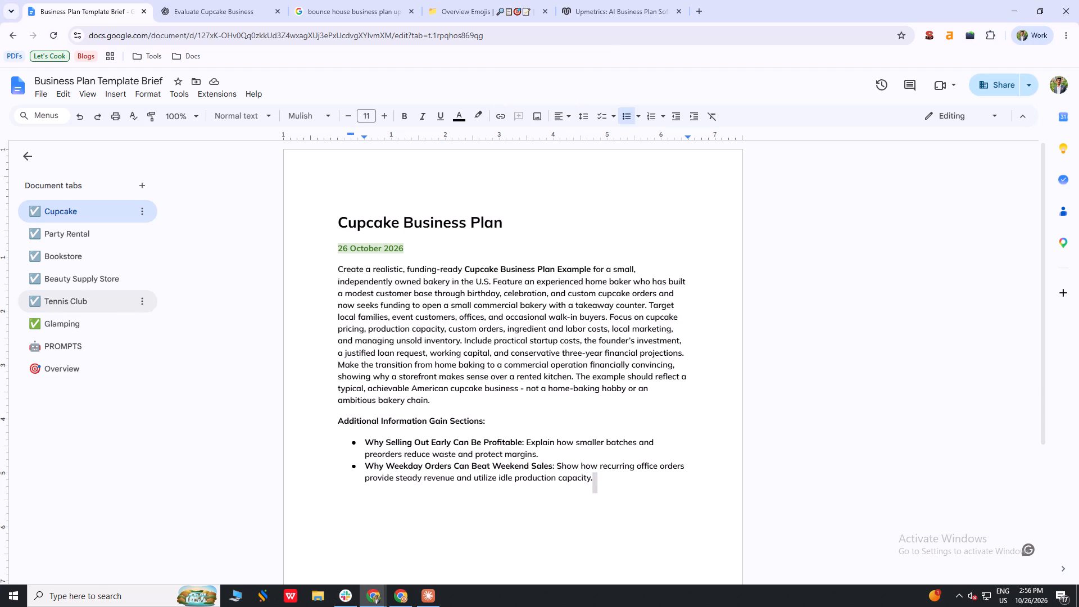
pyautogui.click(72, 300)
pyautogui.click(914, 440)
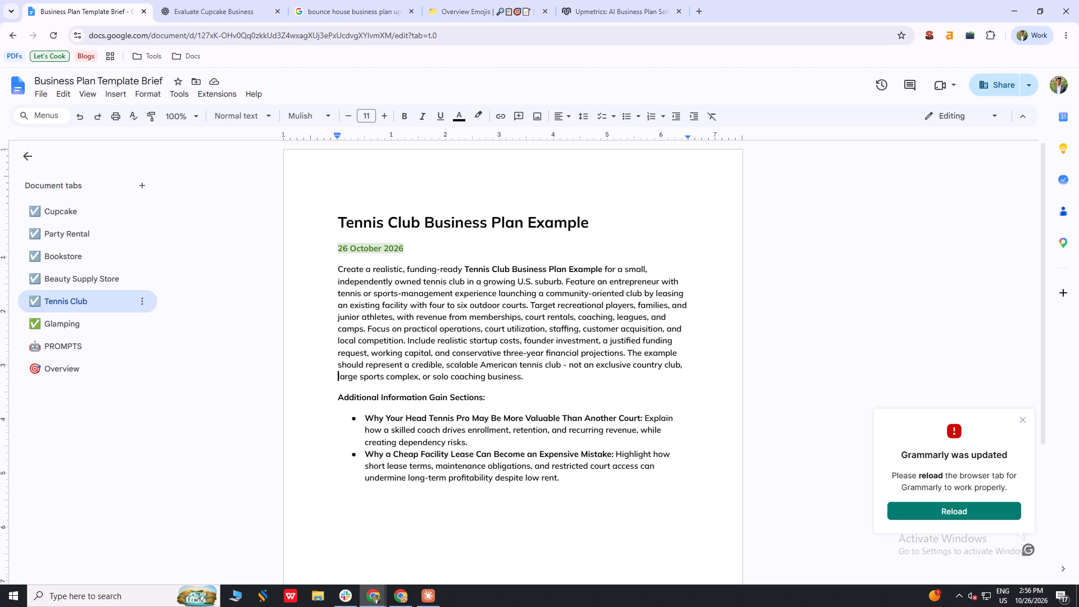
pyautogui.click(1022, 419)
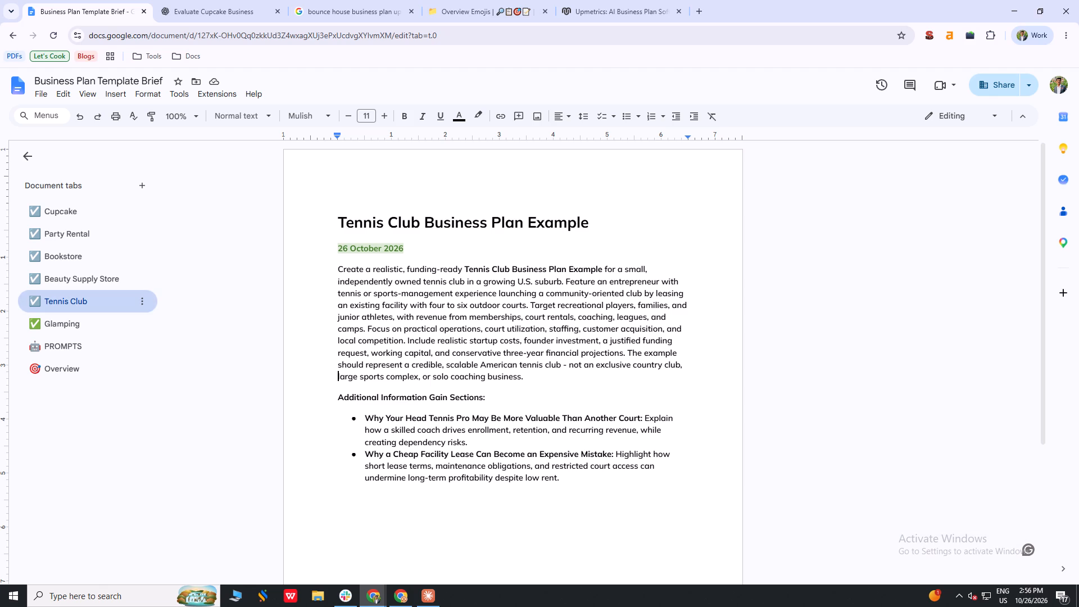
pyautogui.click(71, 281)
pyautogui.click(959, 511)
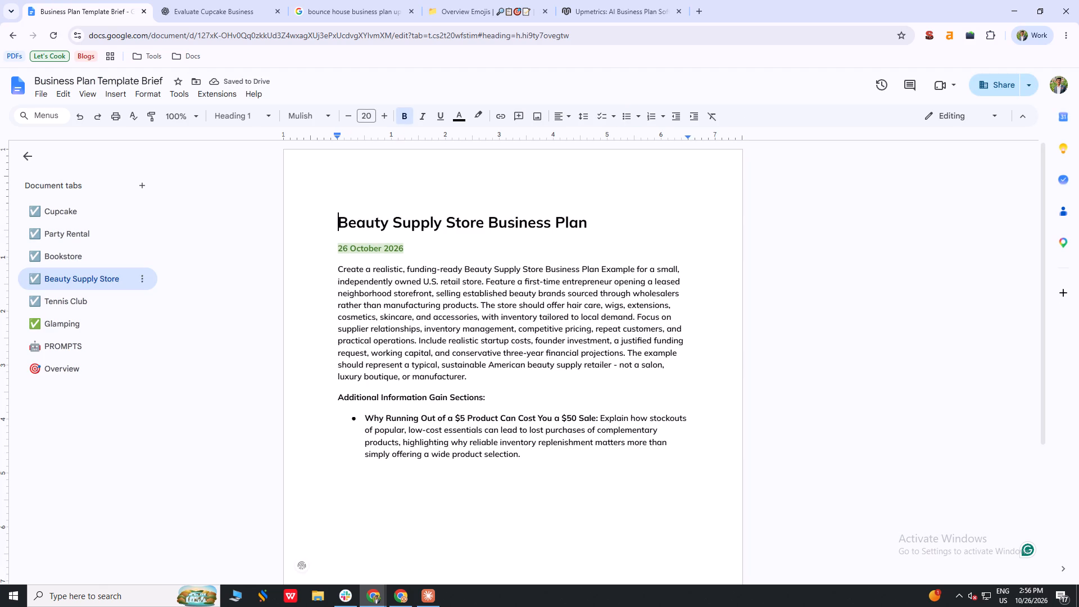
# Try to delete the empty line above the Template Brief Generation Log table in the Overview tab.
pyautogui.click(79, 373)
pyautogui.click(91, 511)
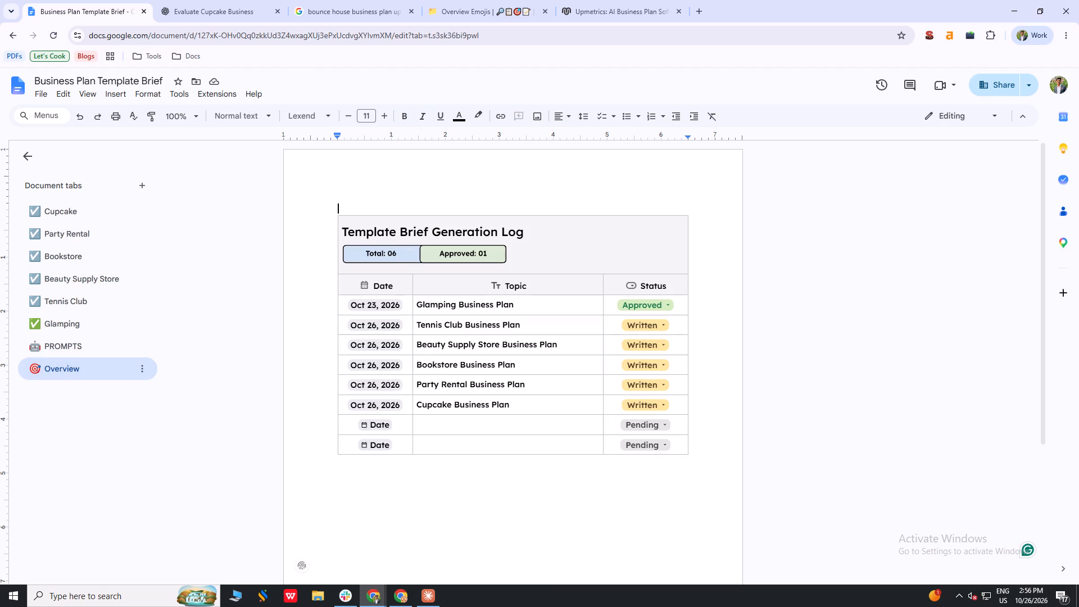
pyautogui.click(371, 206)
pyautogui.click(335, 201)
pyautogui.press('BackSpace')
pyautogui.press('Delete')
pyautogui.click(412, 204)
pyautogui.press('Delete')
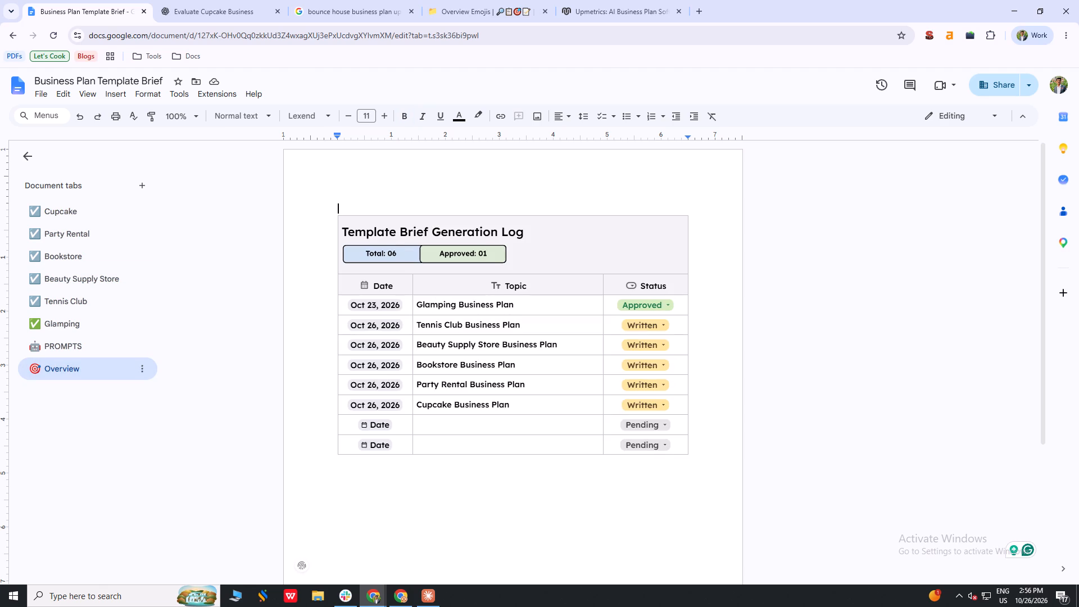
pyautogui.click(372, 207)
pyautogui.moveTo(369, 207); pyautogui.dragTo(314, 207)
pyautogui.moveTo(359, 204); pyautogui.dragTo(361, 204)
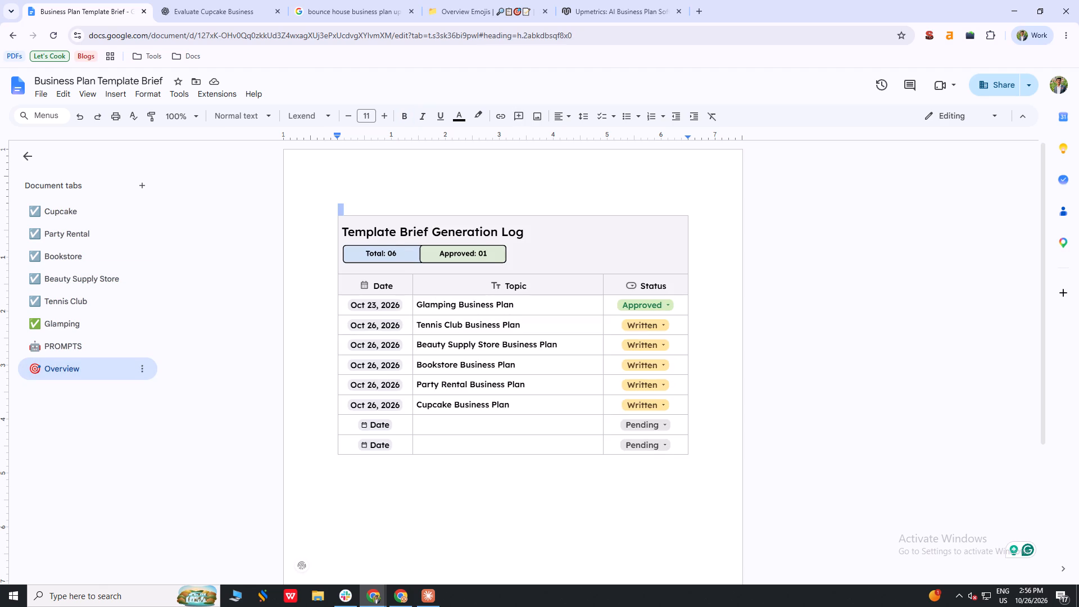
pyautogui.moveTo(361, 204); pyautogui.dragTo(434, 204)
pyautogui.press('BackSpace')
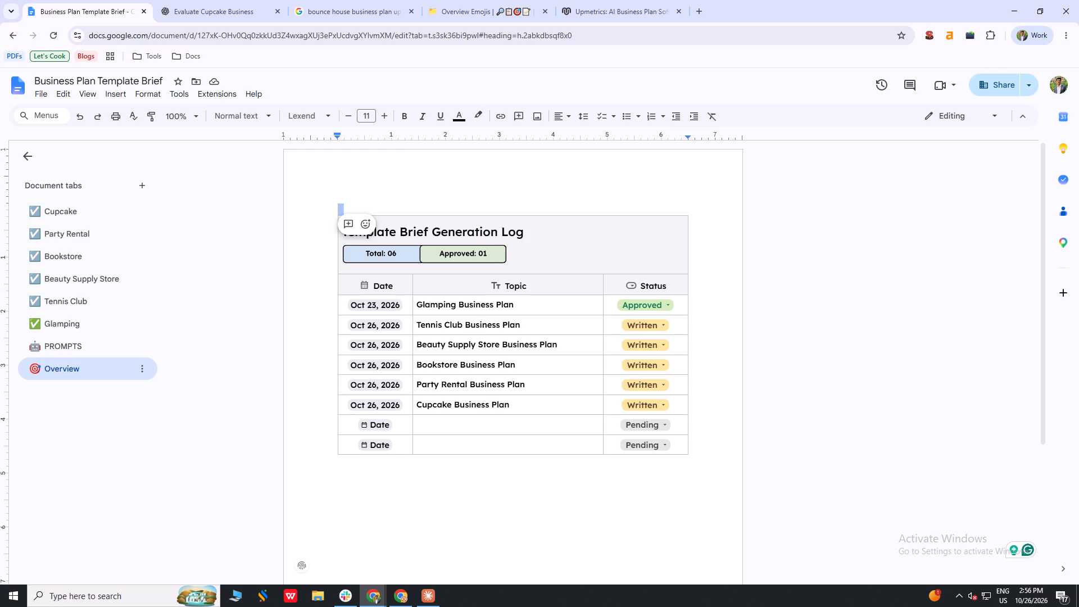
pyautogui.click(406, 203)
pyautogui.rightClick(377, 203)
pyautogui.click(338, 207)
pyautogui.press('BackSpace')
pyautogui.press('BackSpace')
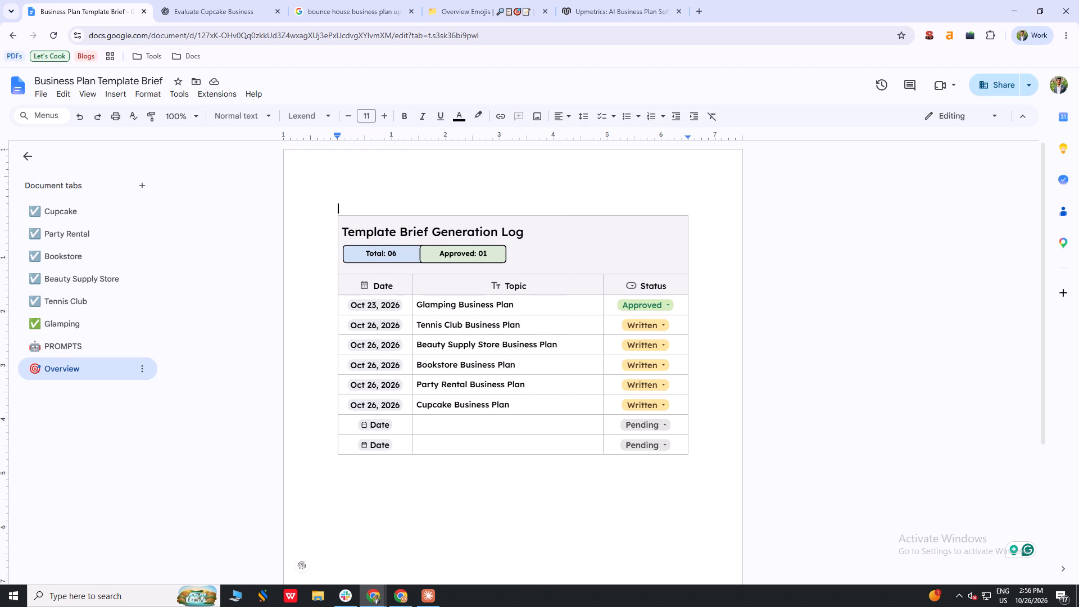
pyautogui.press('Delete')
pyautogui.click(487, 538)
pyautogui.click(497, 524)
# Search Google in a new browser tab for "eksath 2 naav pe chadhna matlab... dialogue".
pyautogui.click(699, 11)
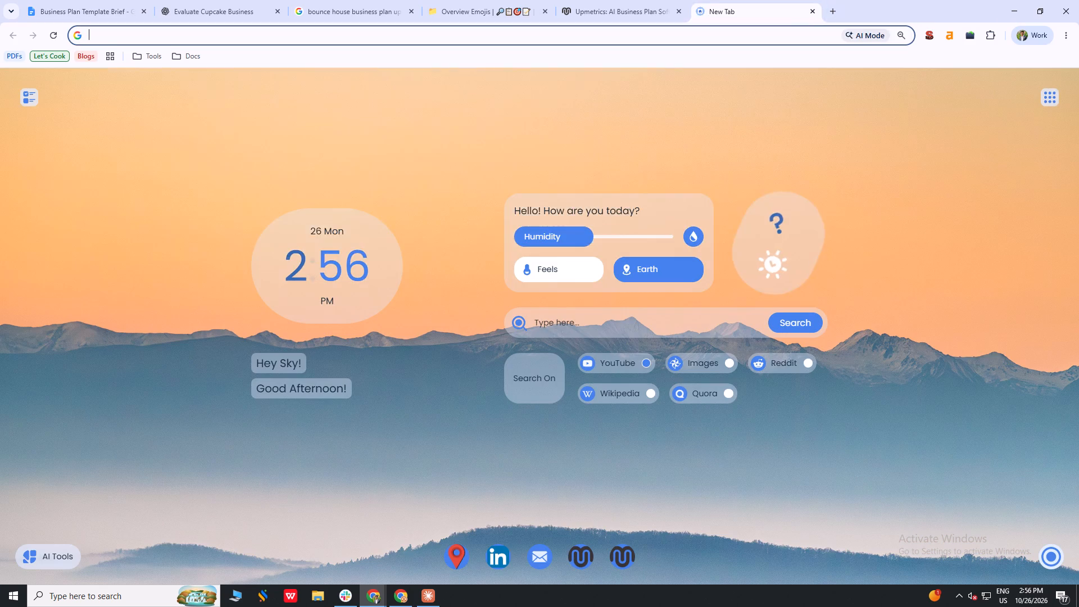
pyautogui.write('eksath 2')
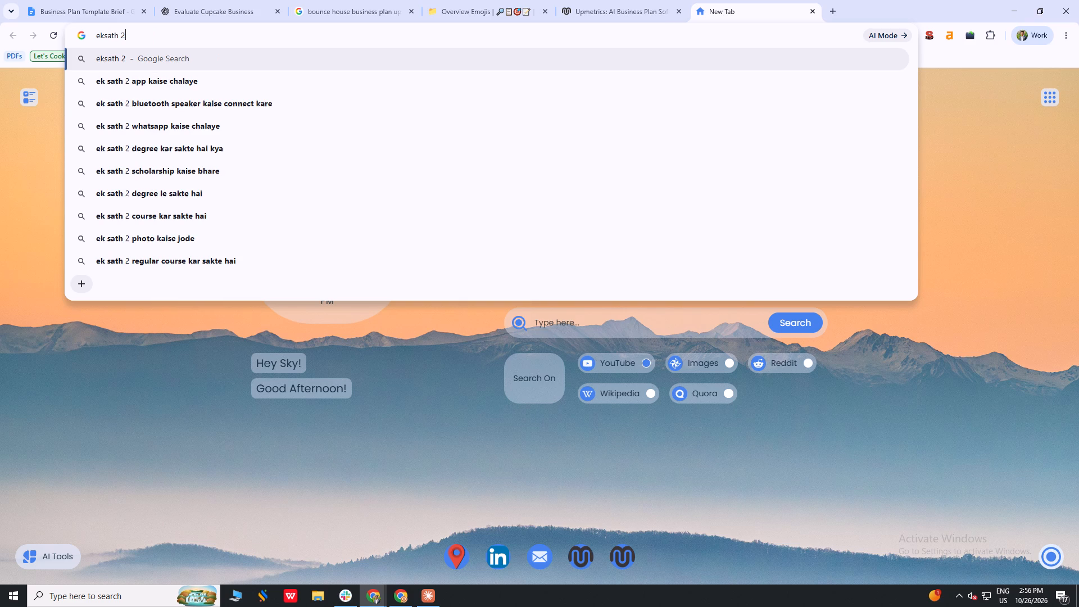
pyautogui.press('space')
pyautogui.write('naav pe')
pyautogui.press('space')
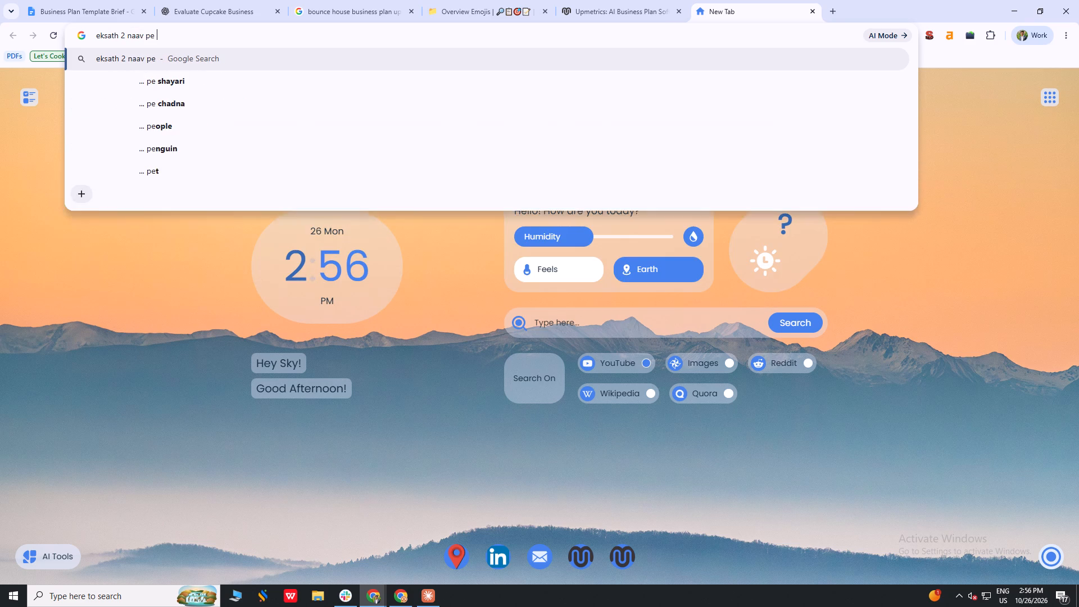
pyautogui.write('chadha')
pyautogui.press('BackSpace')
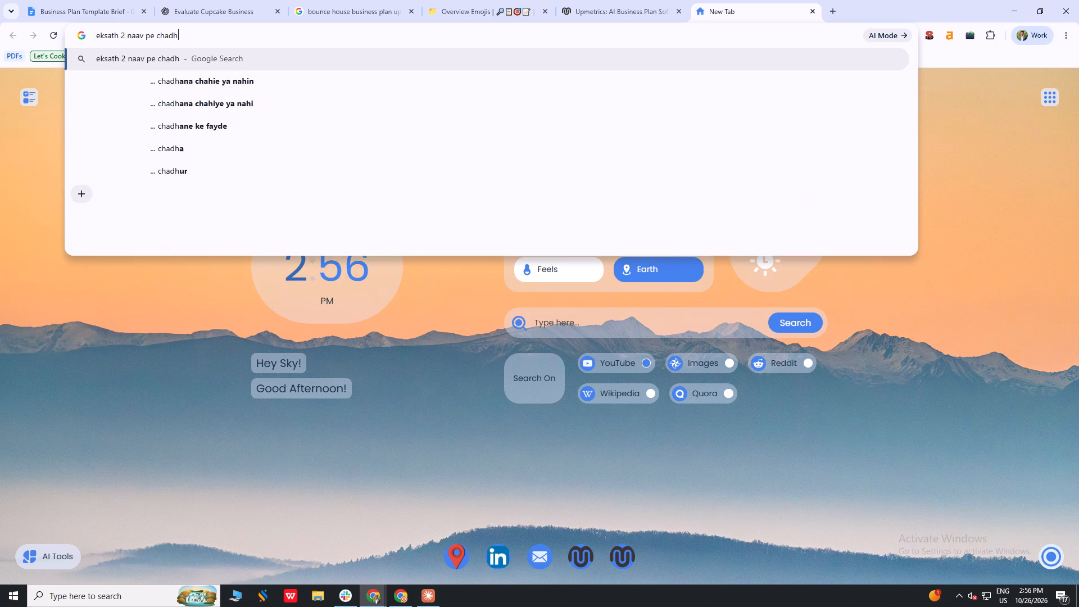
pyautogui.write('na matlab')
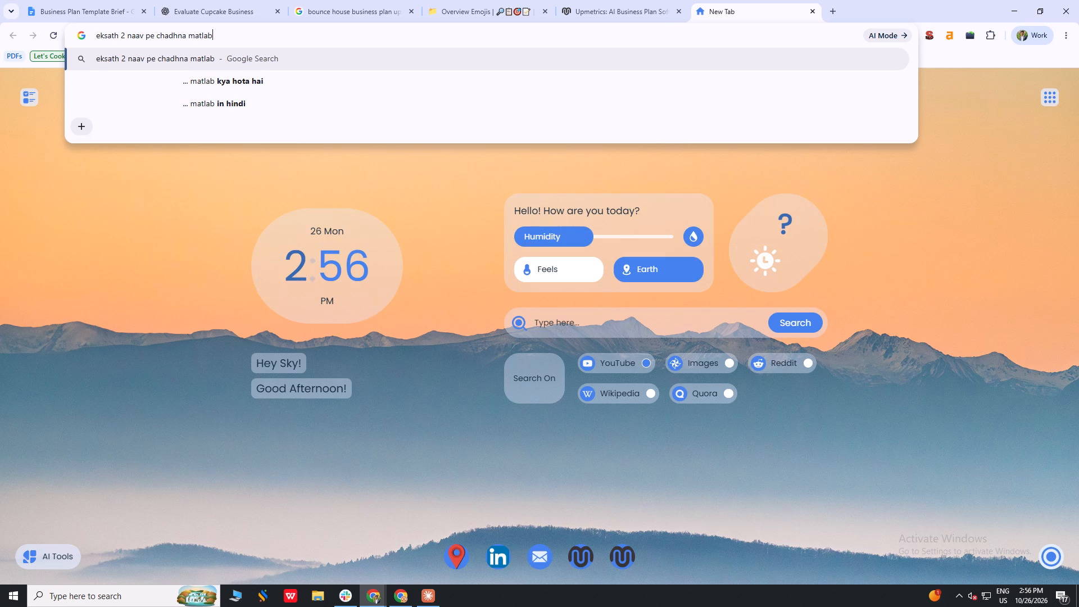
pyautogui.write('... dialou')
pyautogui.press('BackSpace')
pyautogui.write('gue')
pyautogui.press('Return')
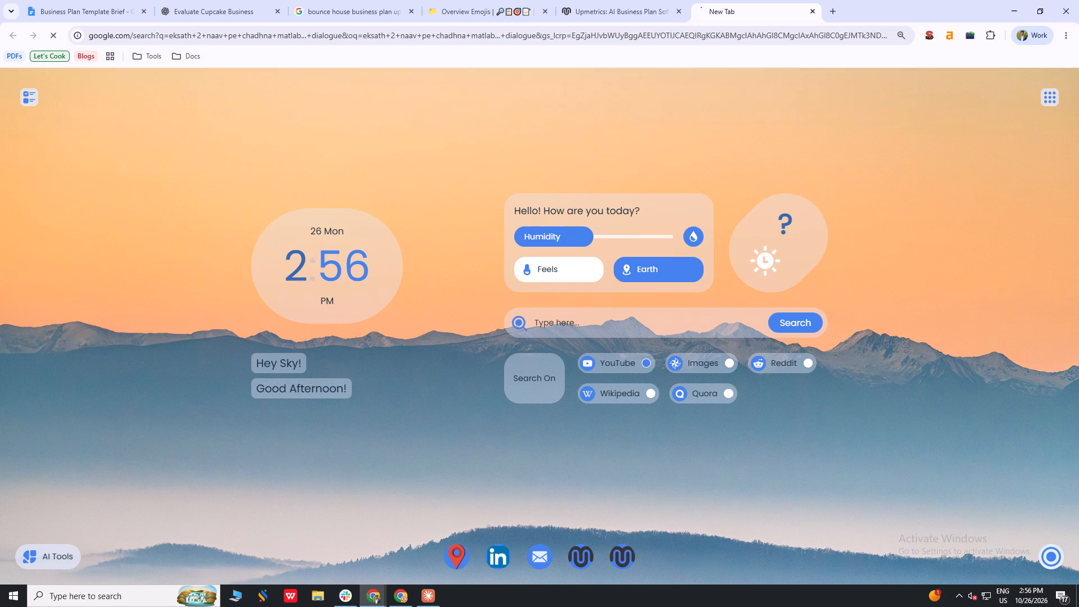
pyautogui.scroll(2, 700, 11)
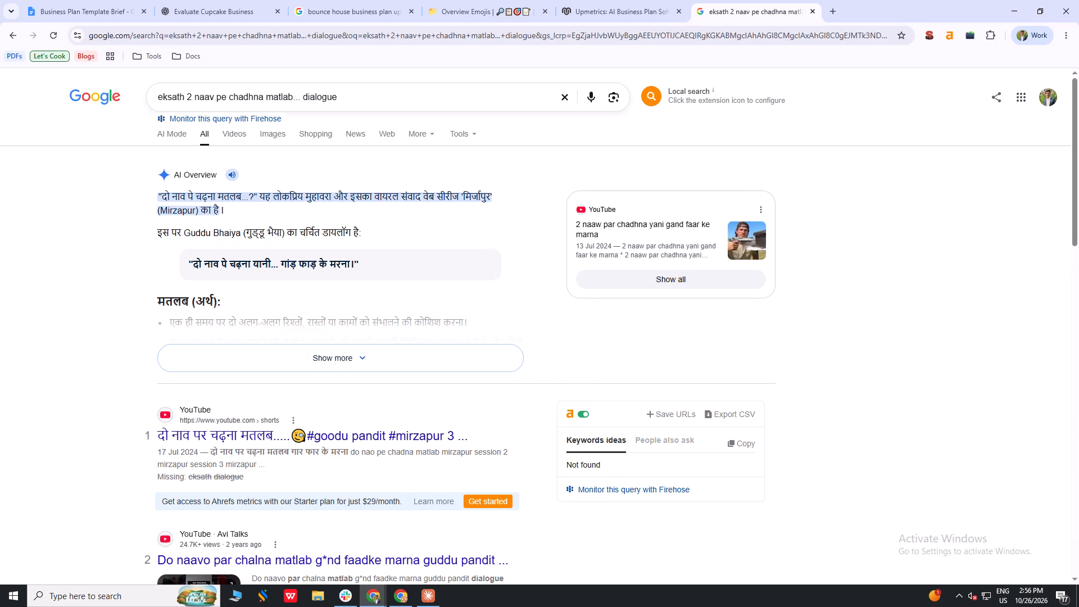
pyautogui.scroll(-1, 454, 277)
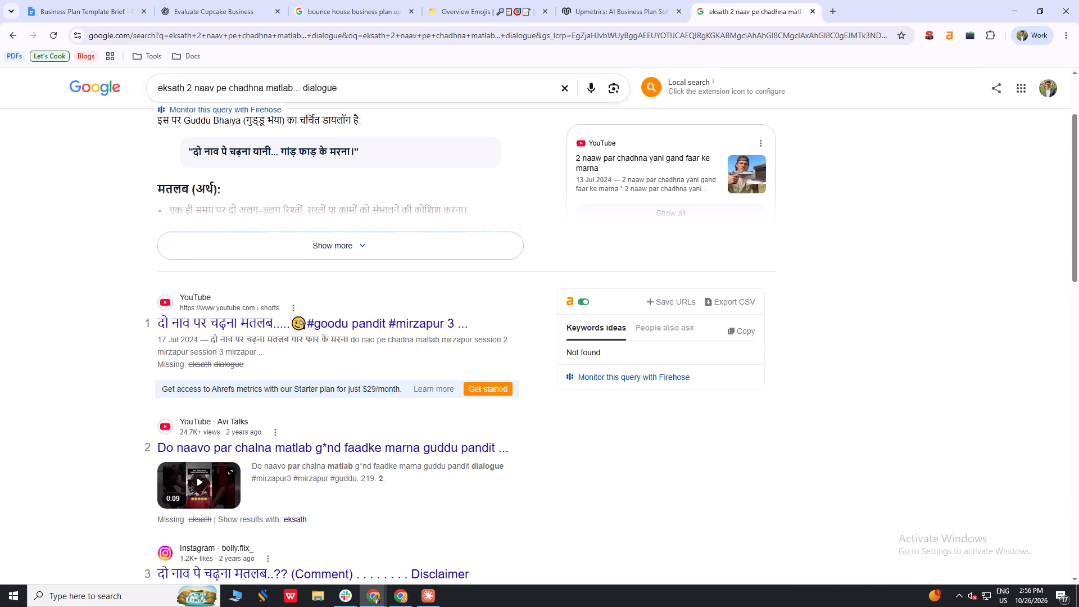
pyautogui.scroll(-1, 458, 277)
pyautogui.click(386, 129)
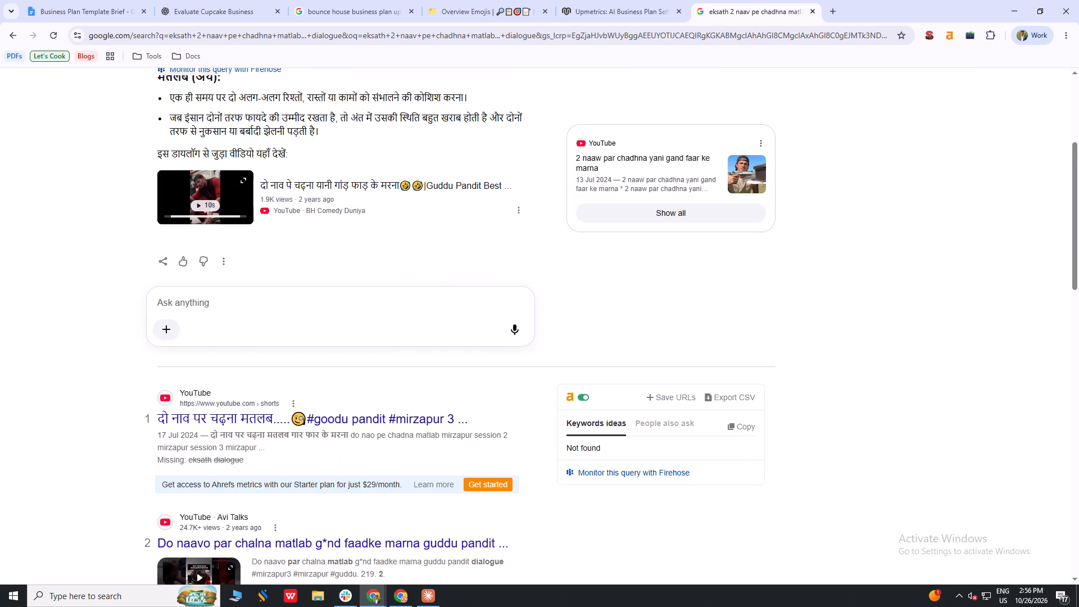
pyautogui.scroll(1, 535, 285)
pyautogui.moveTo(200, 211); pyautogui.dragTo(388, 216)
pyautogui.click(399, 216)
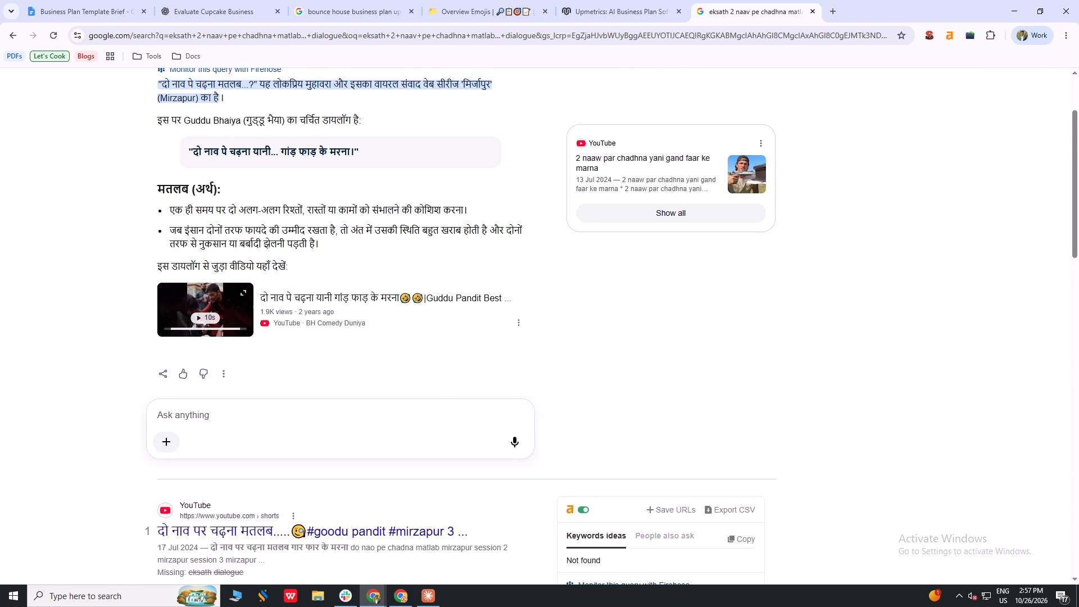
pyautogui.moveTo(362, 223); pyautogui.dragTo(489, 208)
pyautogui.click(489, 208)
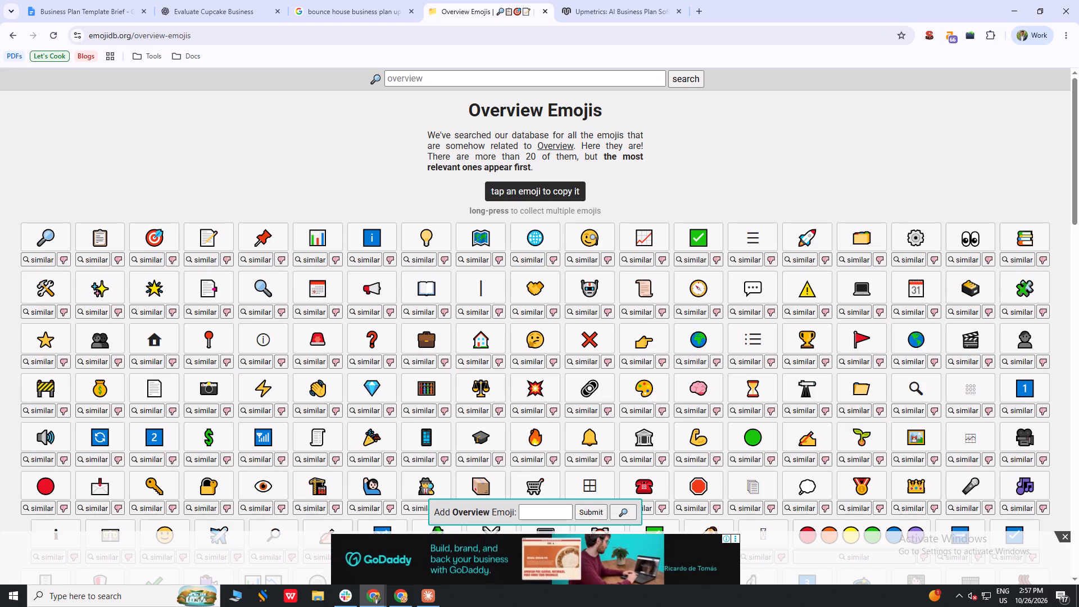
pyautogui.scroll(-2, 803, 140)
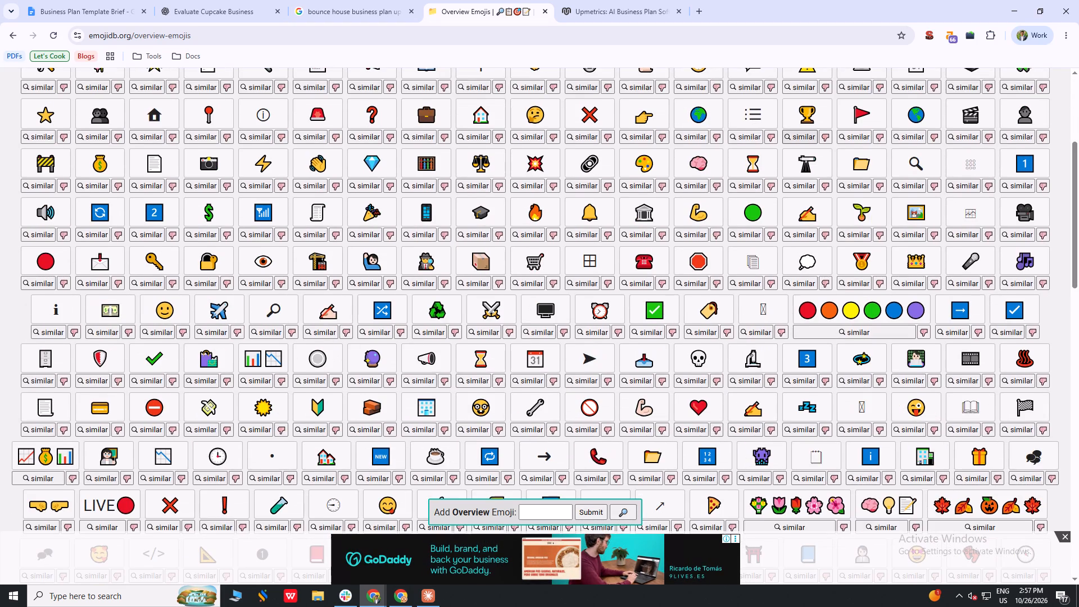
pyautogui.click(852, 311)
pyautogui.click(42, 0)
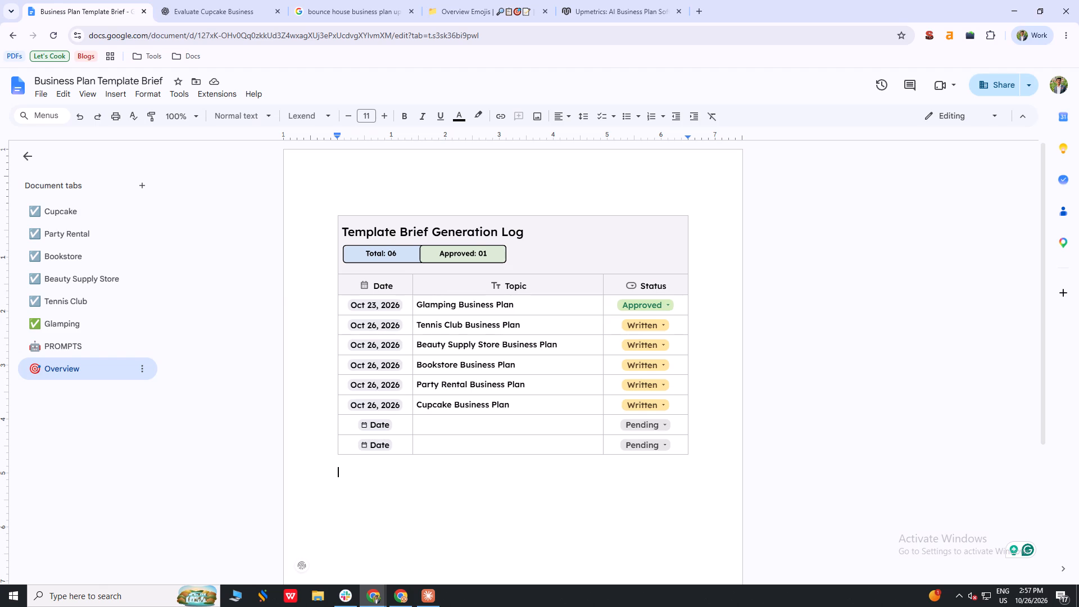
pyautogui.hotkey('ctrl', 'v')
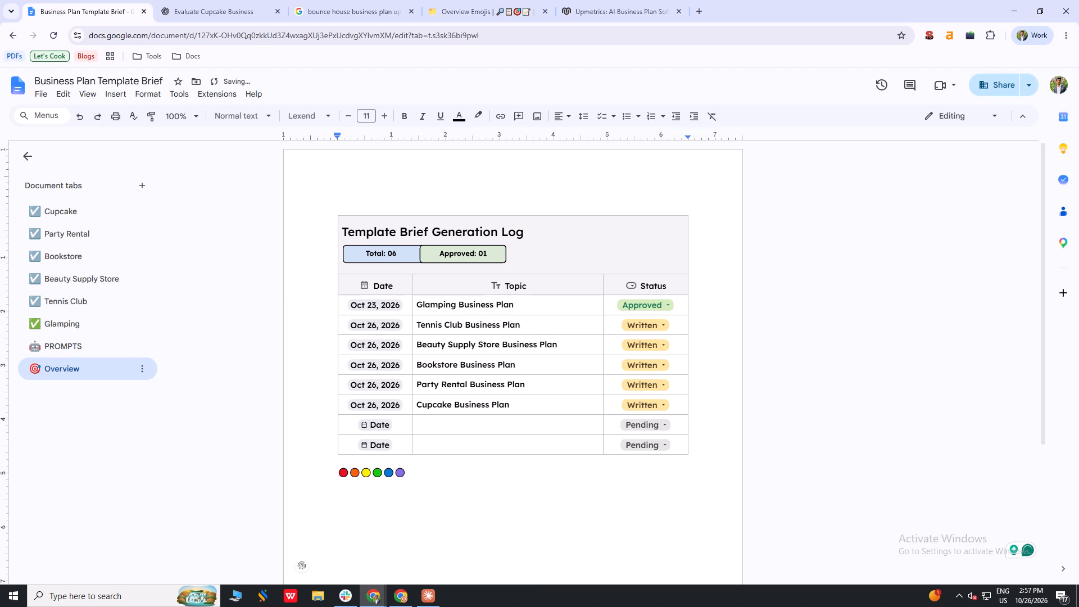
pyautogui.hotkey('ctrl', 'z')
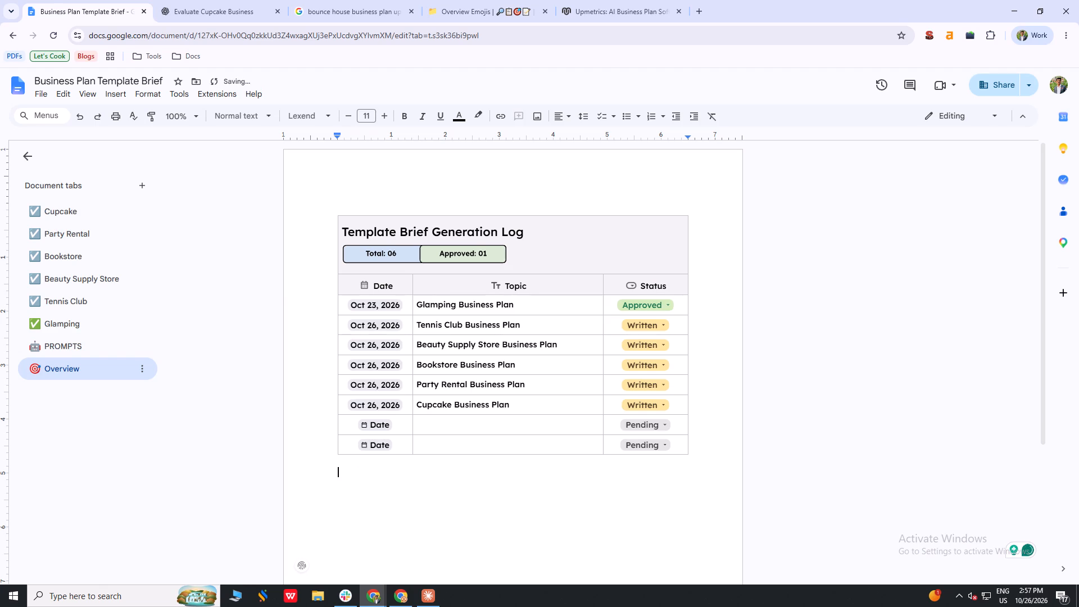